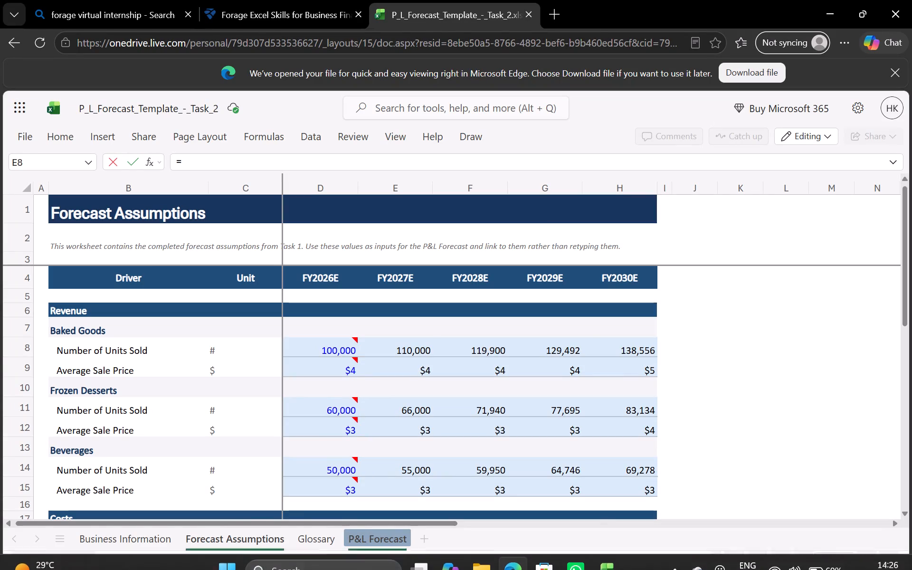
# Complete the FY2027E Frozen Desserts Revenue formula in E8 by multiplying Forecast Assumptions units sold E11 by average sale price E12.
pyautogui.click(408, 408)
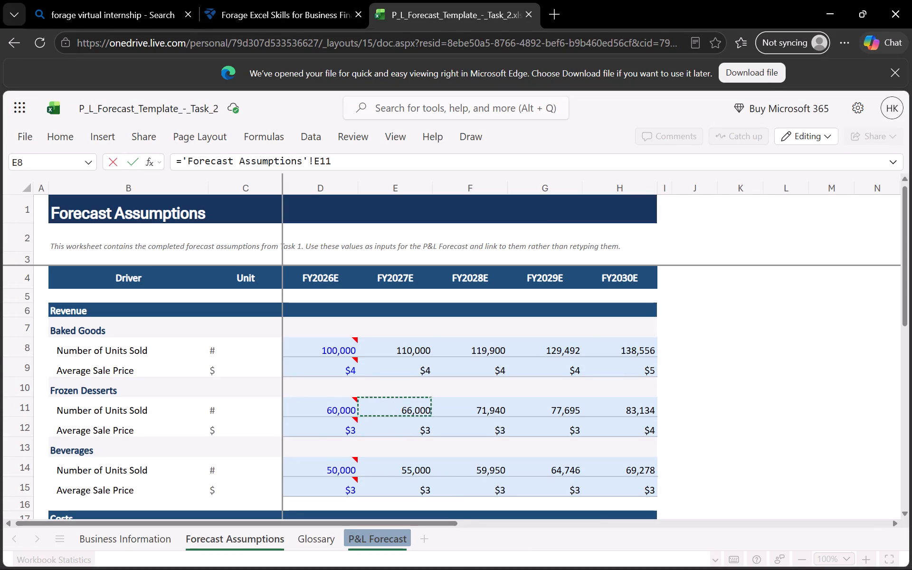
pyautogui.hotkey('shift', '*')
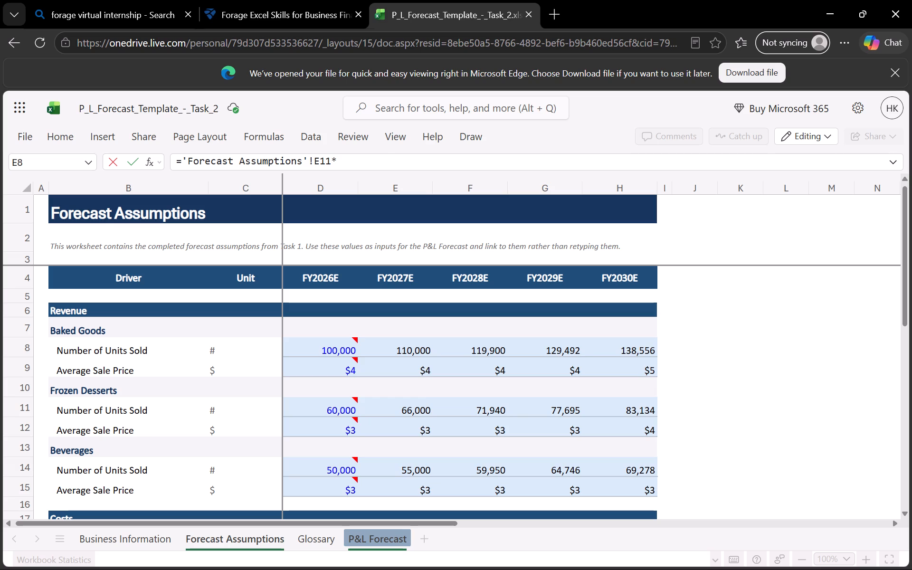
pyautogui.click(415, 436)
pyautogui.press('Return')
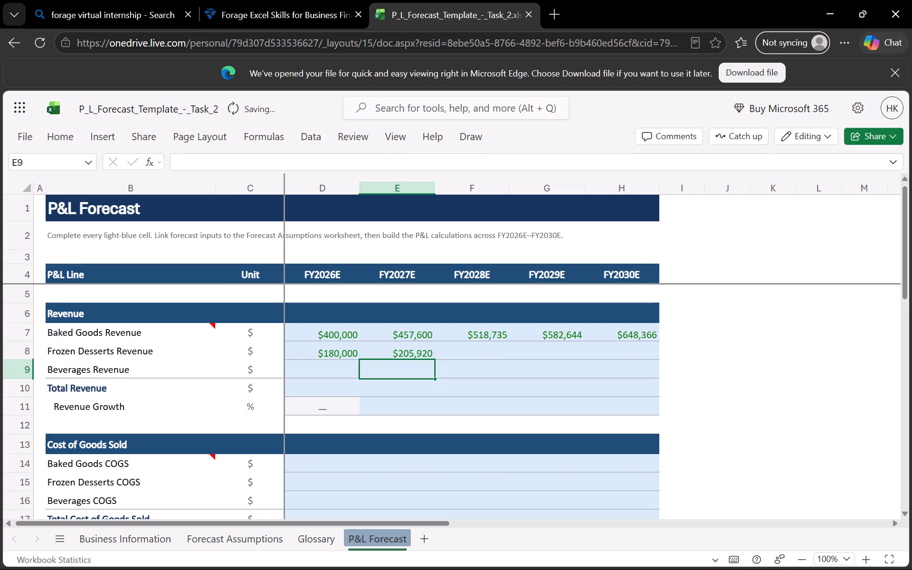
# Calculate FY2028E Frozen Desserts Revenue in F8 of P&L Forecast as Forecast Assumptions units sold F11 times average sale price F12.
pyautogui.click(505, 350)
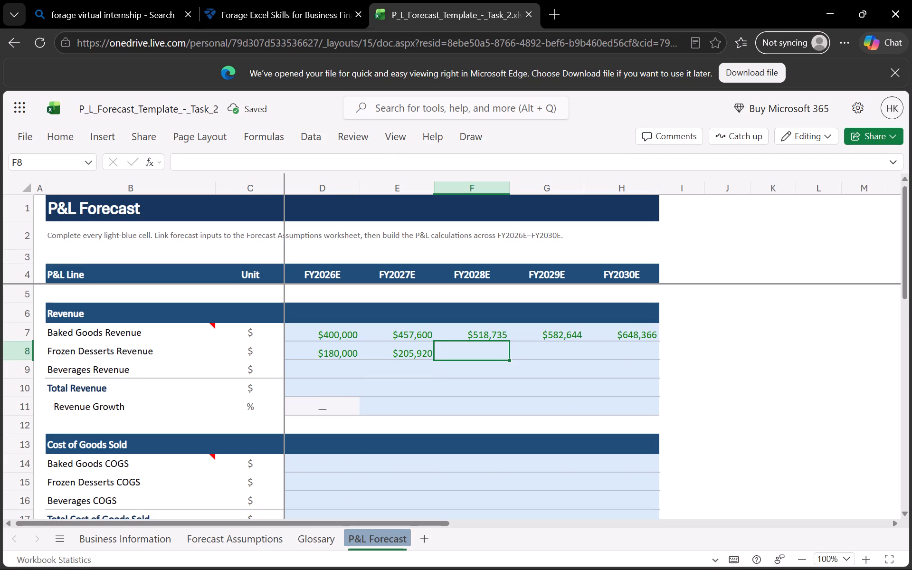
pyautogui.press('=')
pyautogui.click(249, 543)
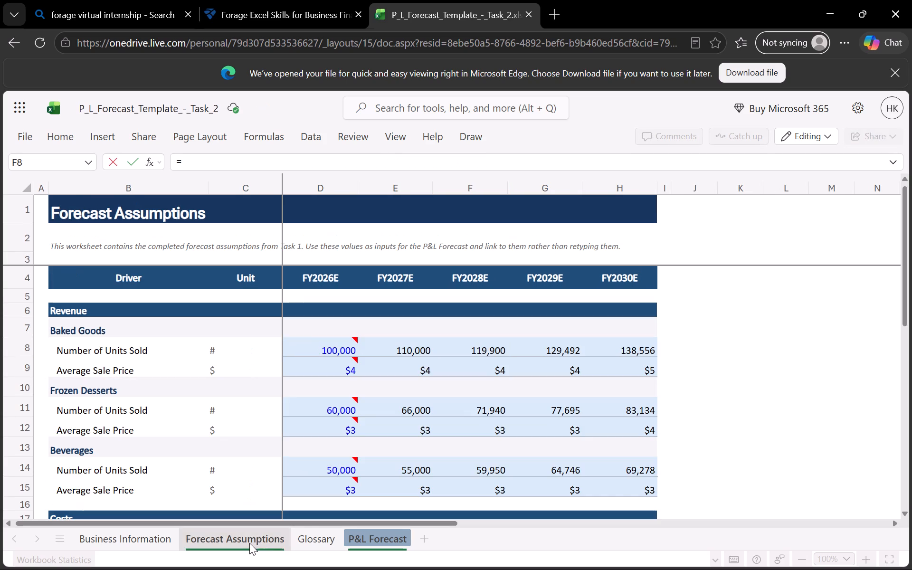
pyautogui.click(491, 403)
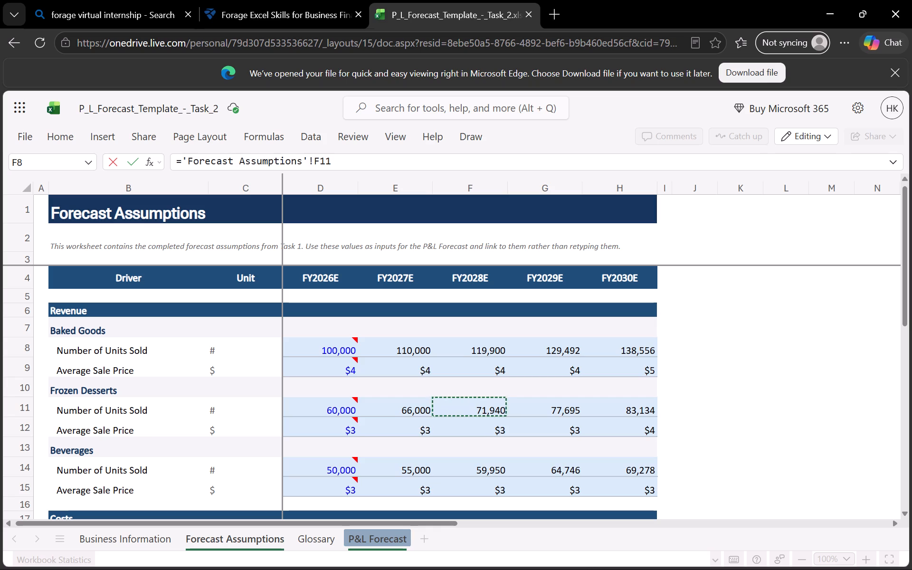
pyautogui.hotkey('shift', '*')
pyautogui.click(501, 427)
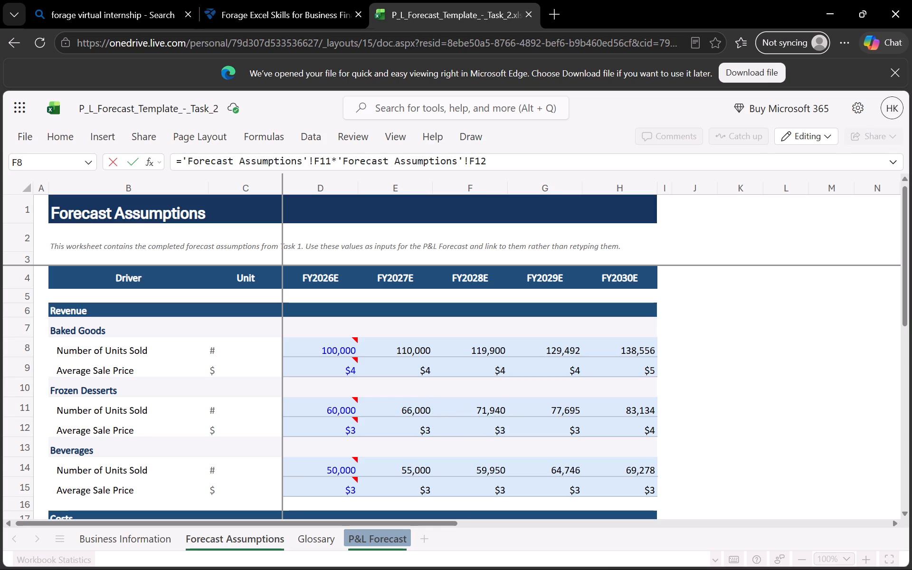
pyautogui.press('Return')
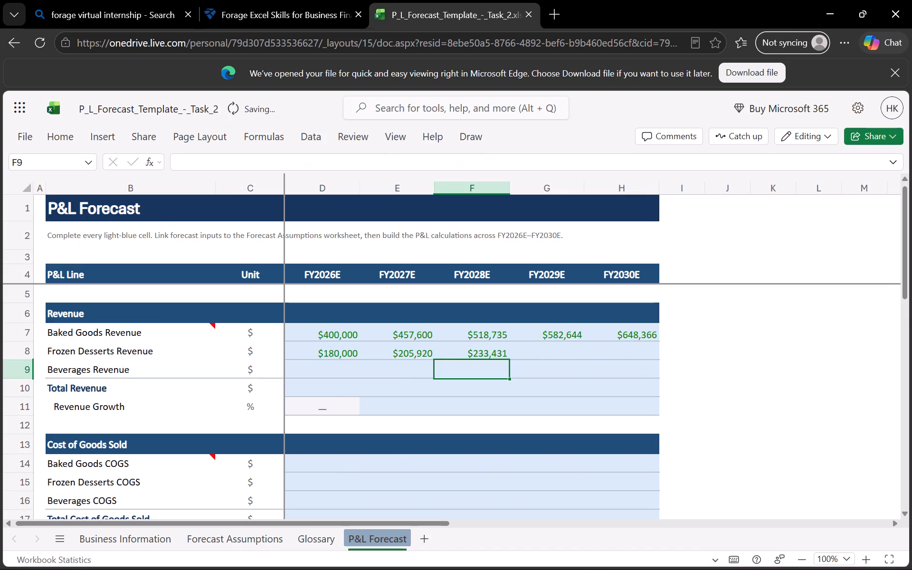
# Calculate FY2029E Frozen Desserts Revenue in G8 of P&L Forecast as Forecast Assumptions units sold G11 times average sale price G12.
pyautogui.click(575, 357)
pyautogui.press('=')
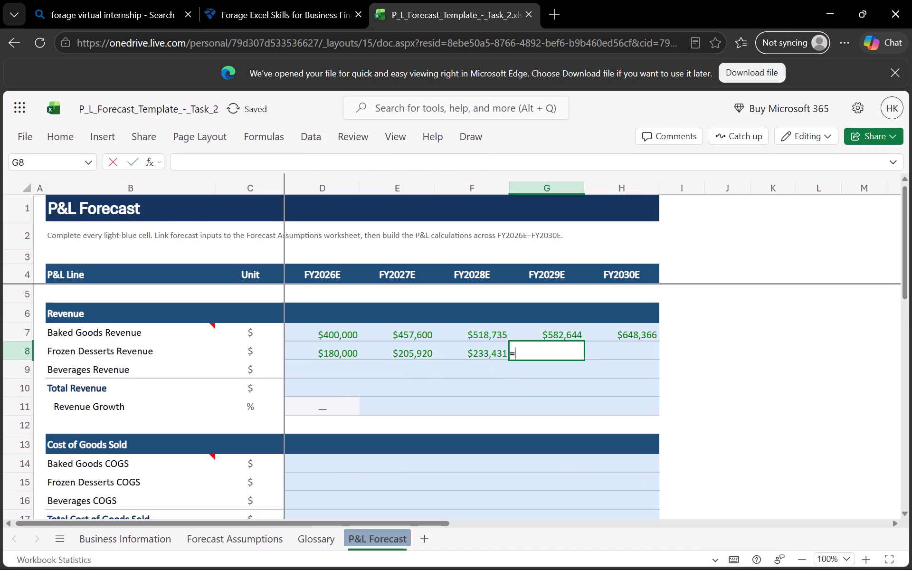
pyautogui.click(257, 537)
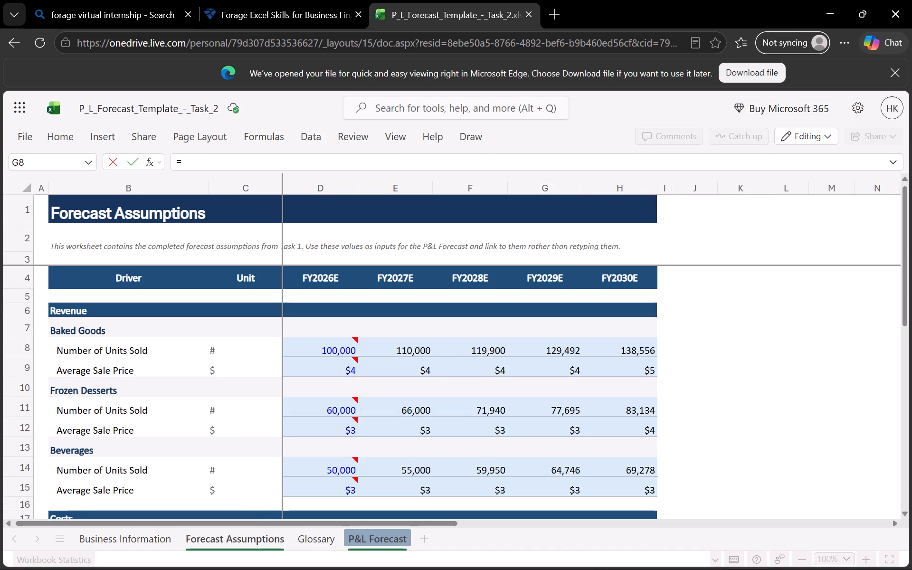
pyautogui.click(541, 415)
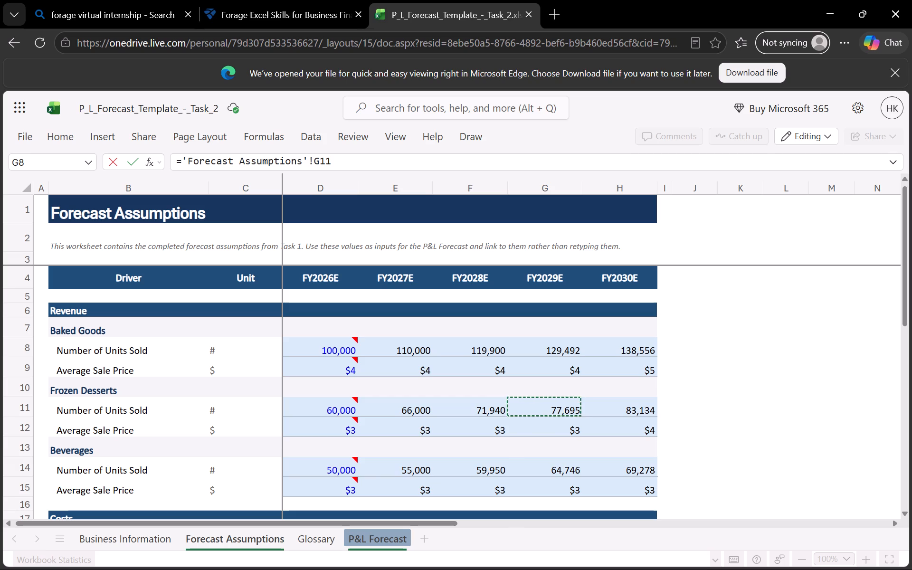
pyautogui.hotkey('shift', '*')
pyautogui.click(571, 425)
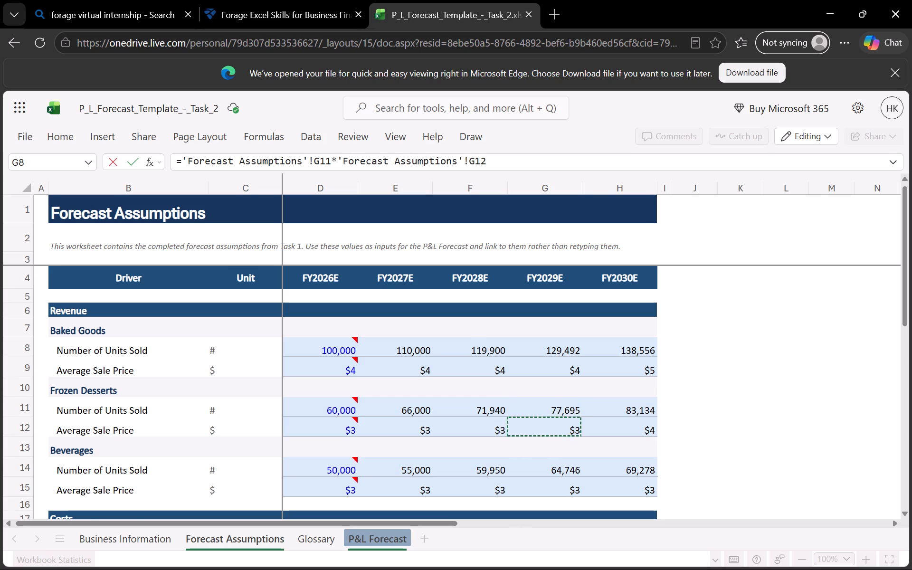
pyautogui.press('Return')
# Calculate FY2030E Frozen Desserts Revenue in H8 of P&L Forecast as Forecast Assumptions units sold H11 times average sale price H12.
pyautogui.click(633, 347)
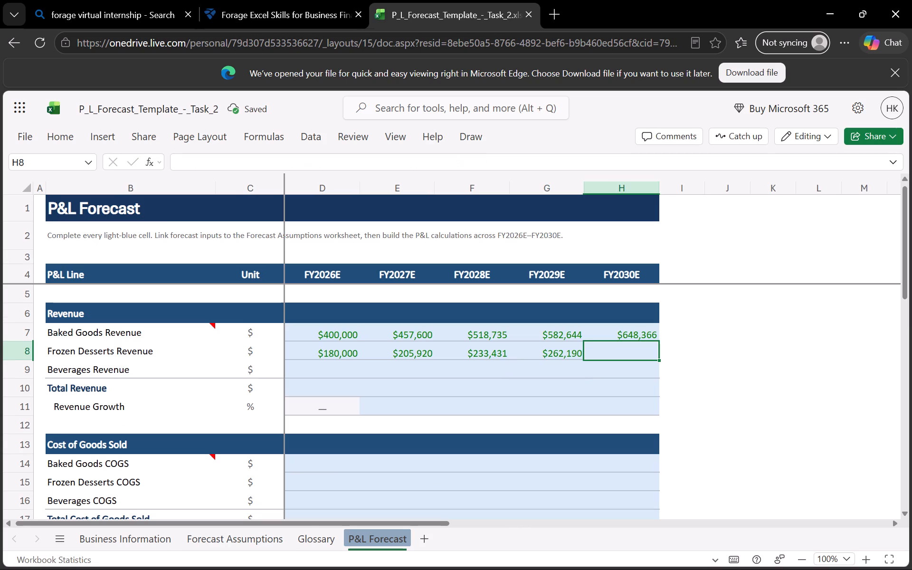
pyautogui.press('=')
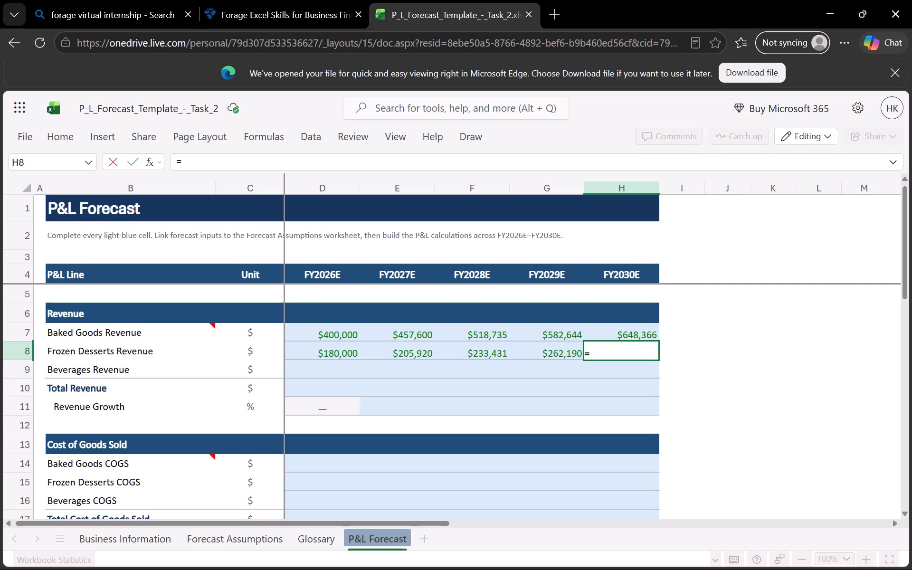
pyautogui.click(241, 542)
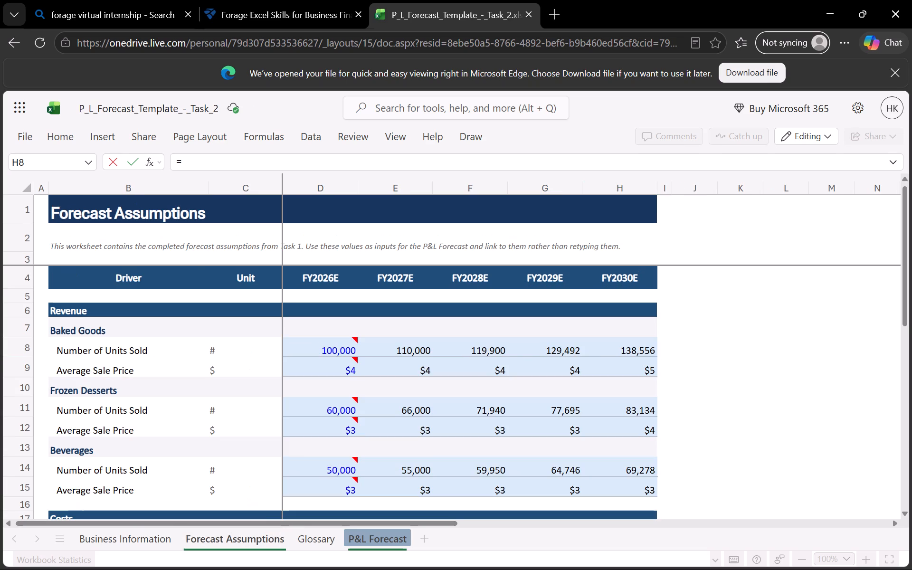
pyautogui.click(626, 411)
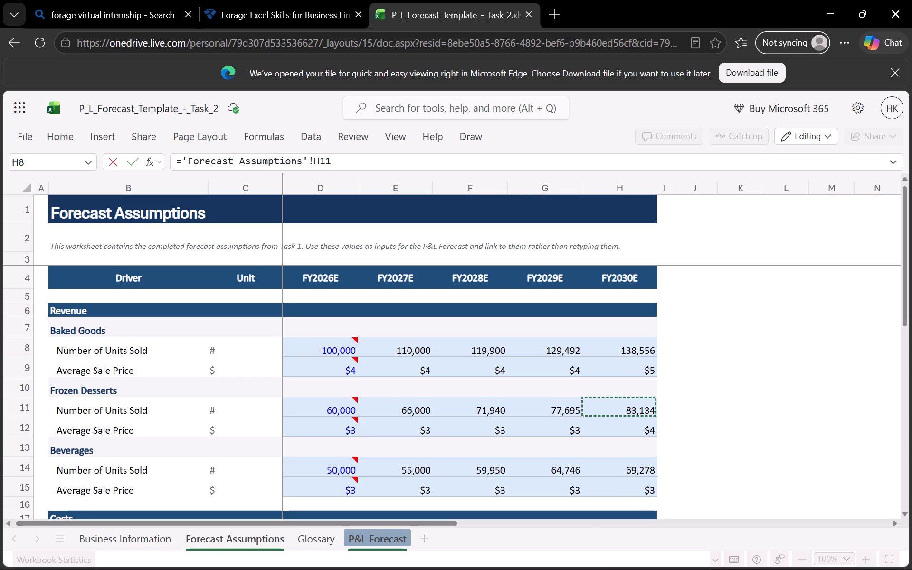
pyautogui.hotkey('shift', '*')
pyautogui.click(647, 427)
pyautogui.press('Return')
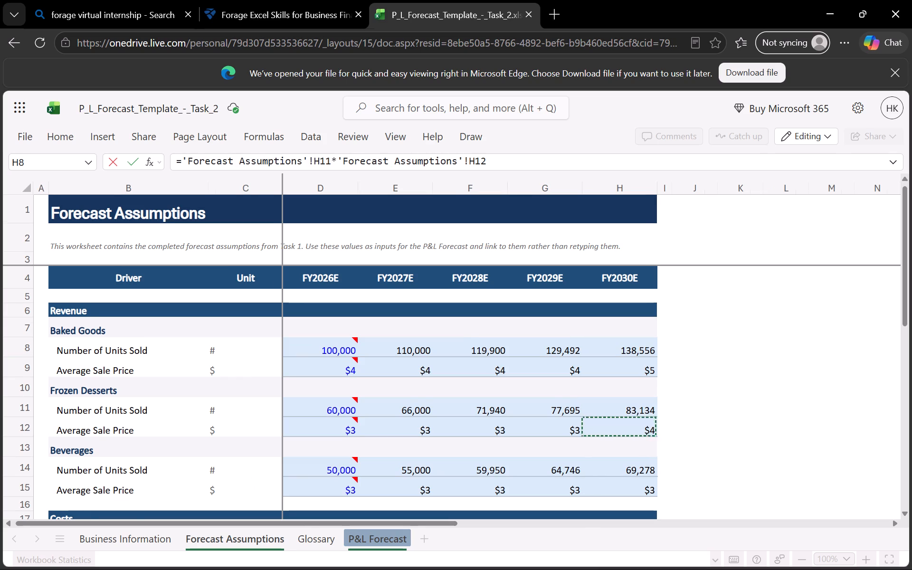
# Calculate FY2026E Beverages Revenue in D9 of P&L Forecast as Forecast Assumptions units sold D14 times average sale price D15.
pyautogui.click(319, 371)
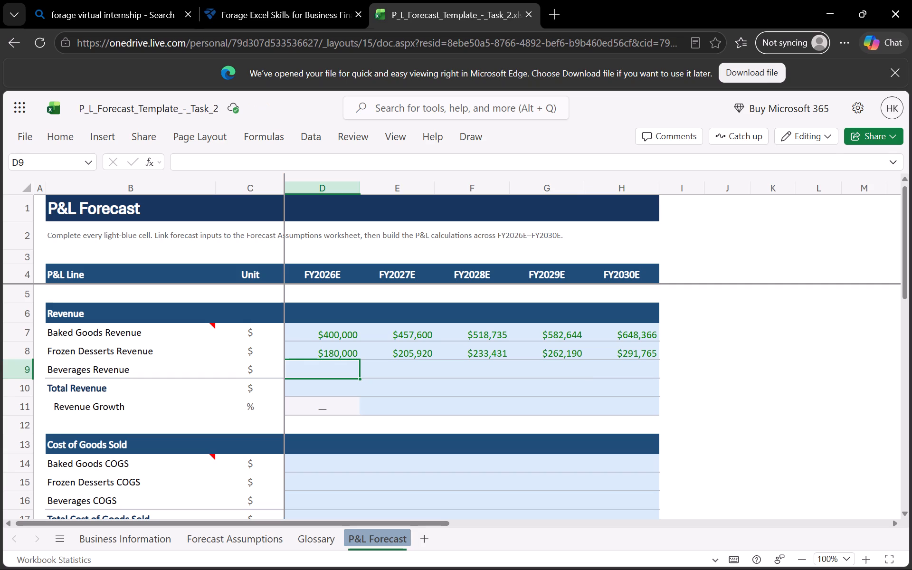
pyautogui.press('=')
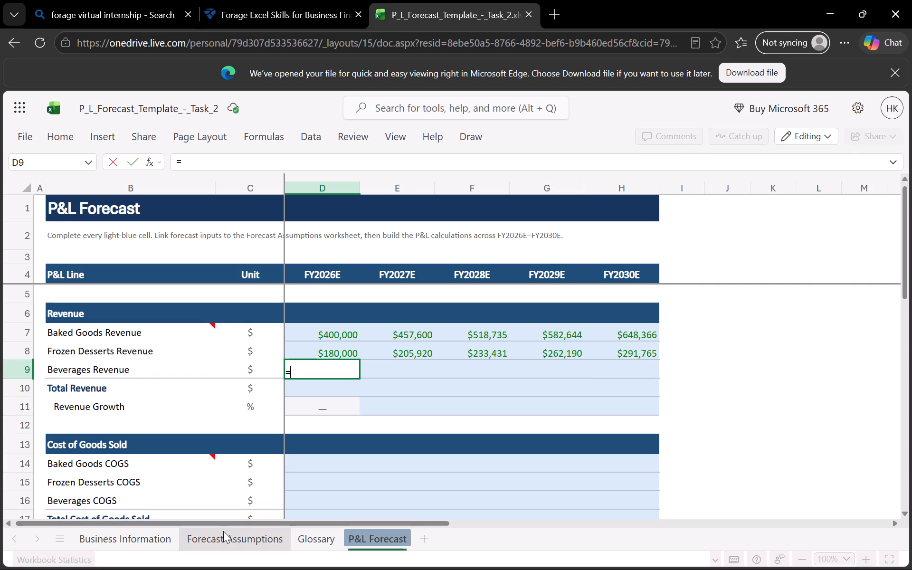
pyautogui.click(223, 532)
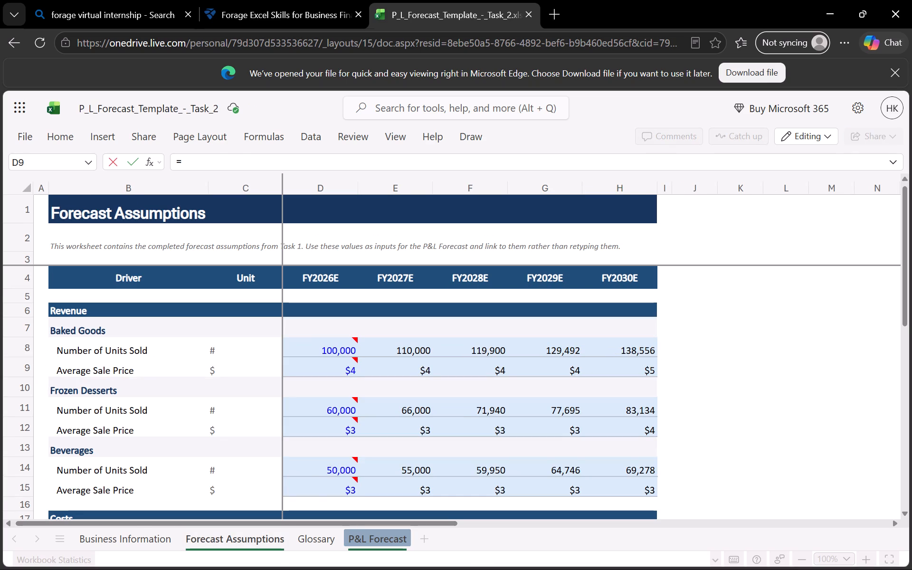
pyautogui.click(330, 477)
pyautogui.click(340, 467)
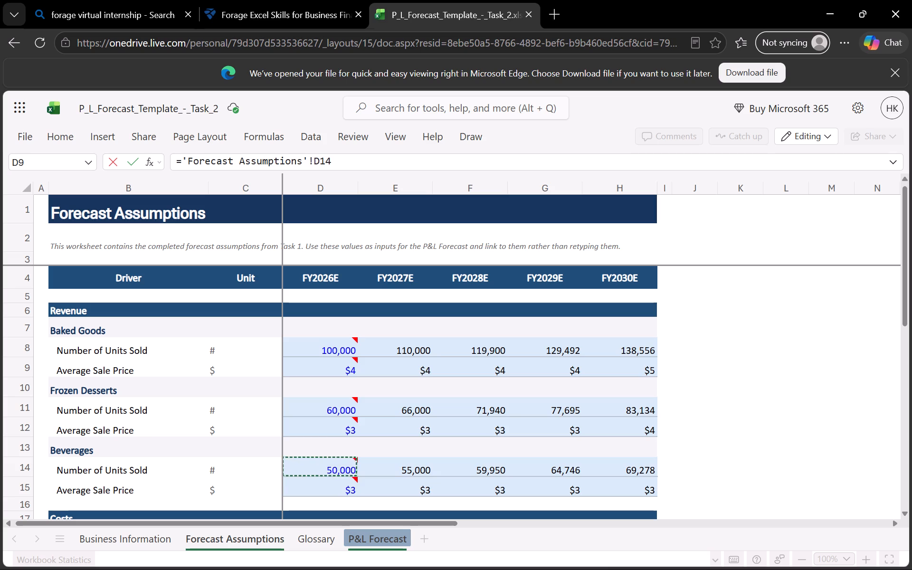
pyautogui.hotkey('shift', '*')
pyautogui.click(323, 486)
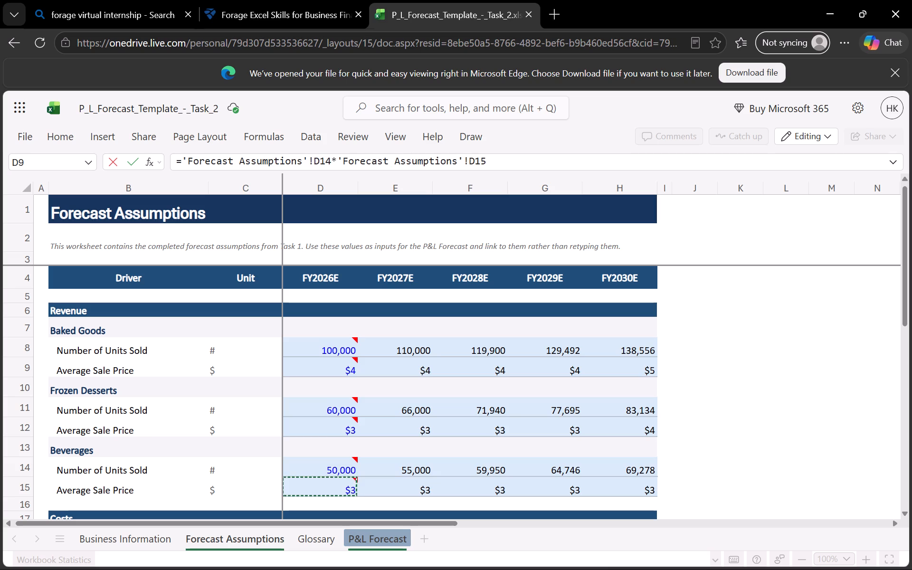
pyautogui.press('Return')
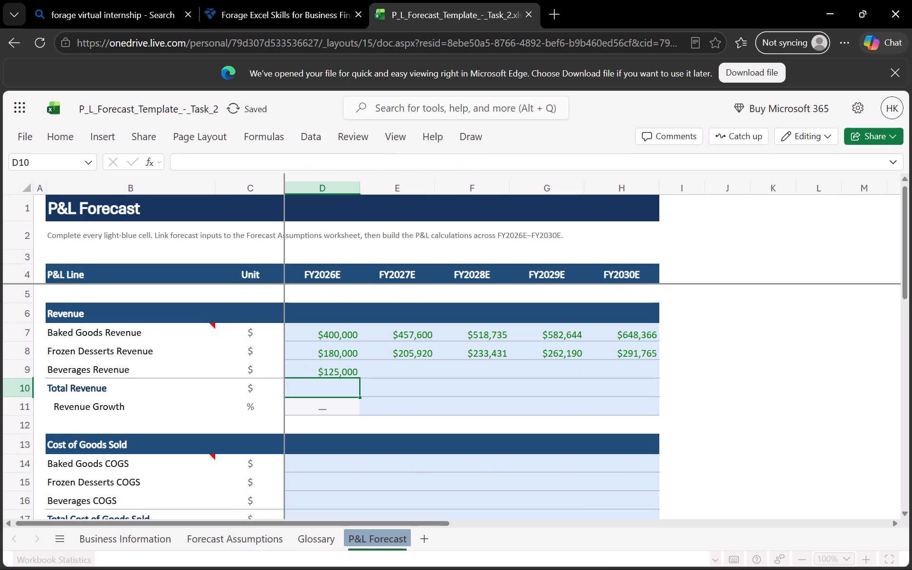
# Calculate FY2027E Beverages Revenue in E9 of P&L Forecast as Forecast Assumptions units sold E14 times average sale price E15.
pyautogui.click(417, 372)
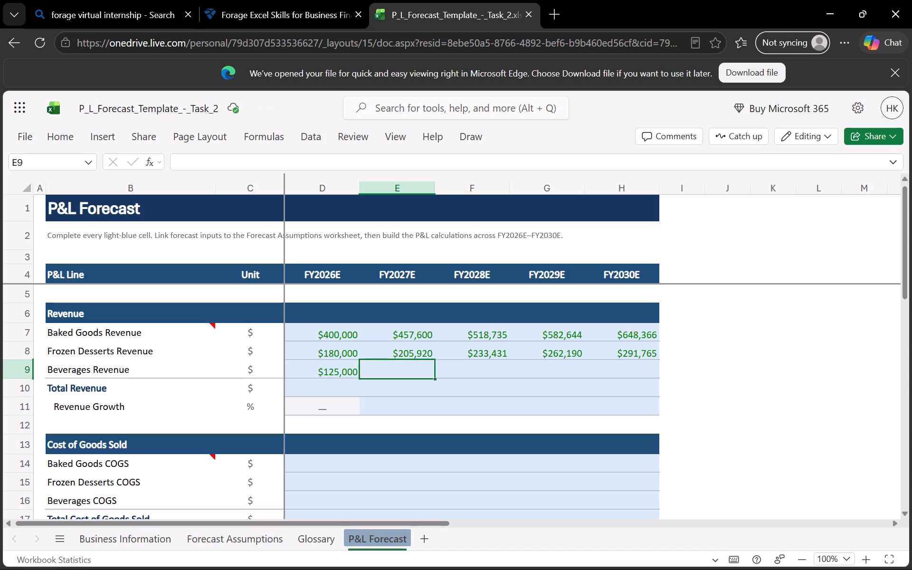
pyautogui.press('=')
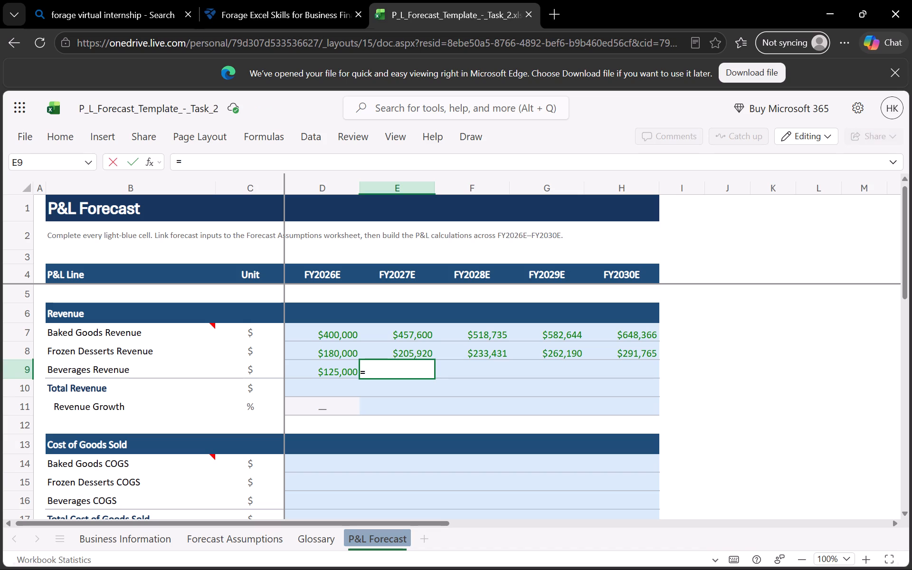
pyautogui.click(259, 532)
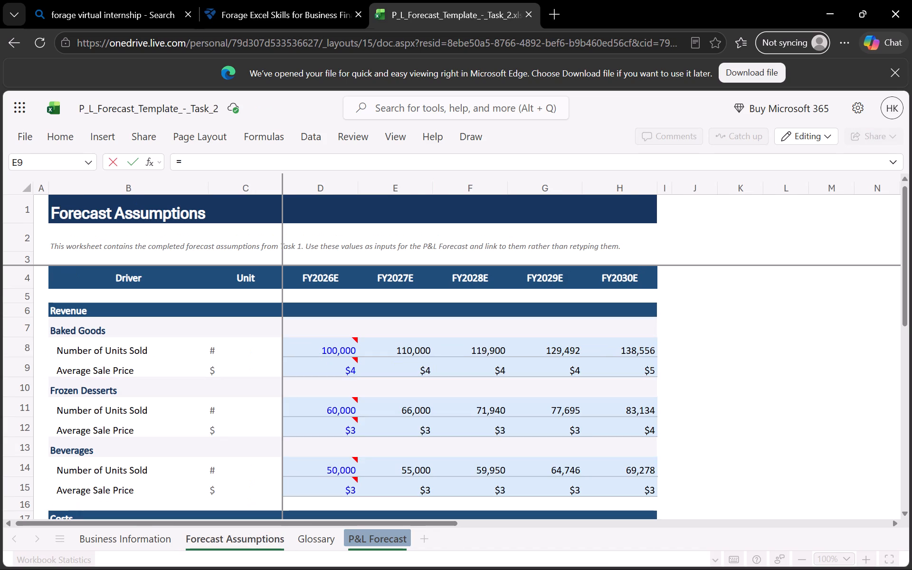
pyautogui.click(398, 466)
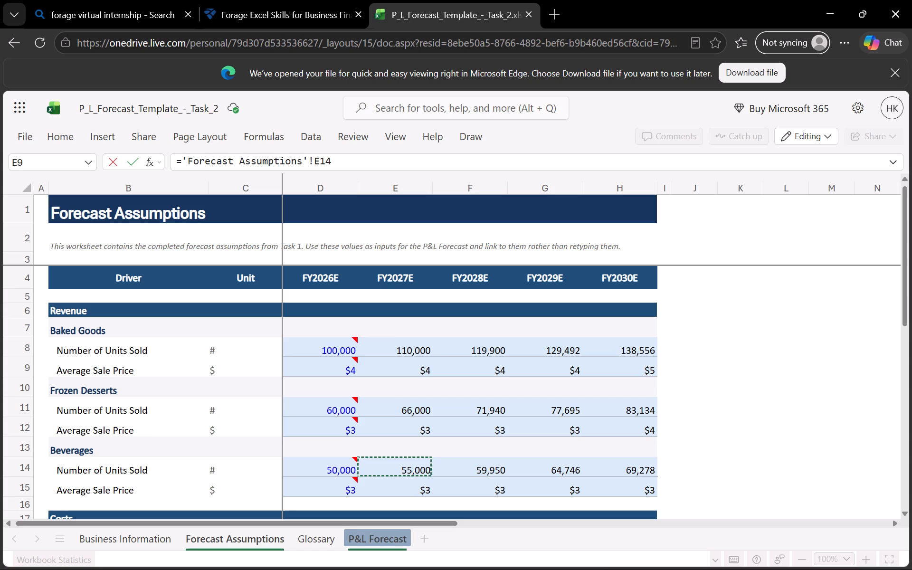
pyautogui.hotkey('shift', '*')
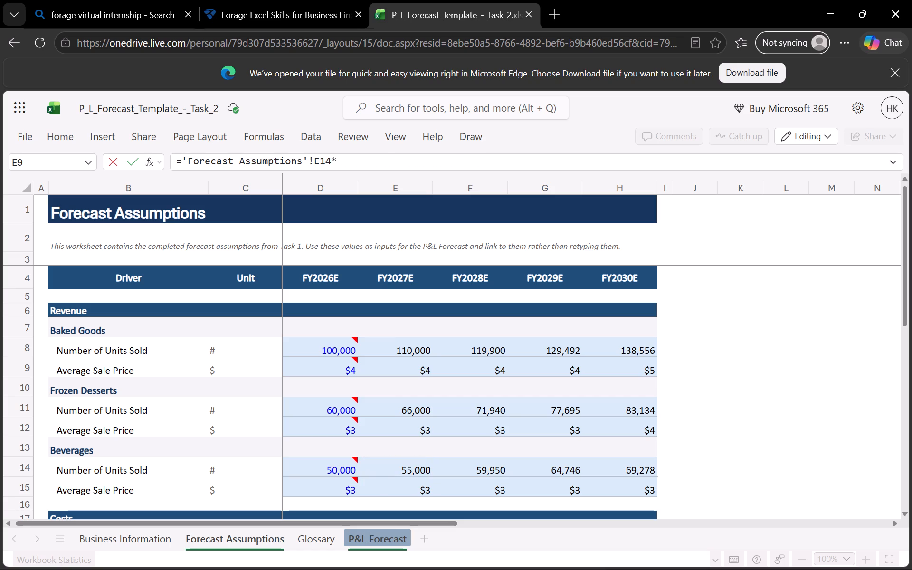
pyautogui.click(412, 490)
pyautogui.press('Return')
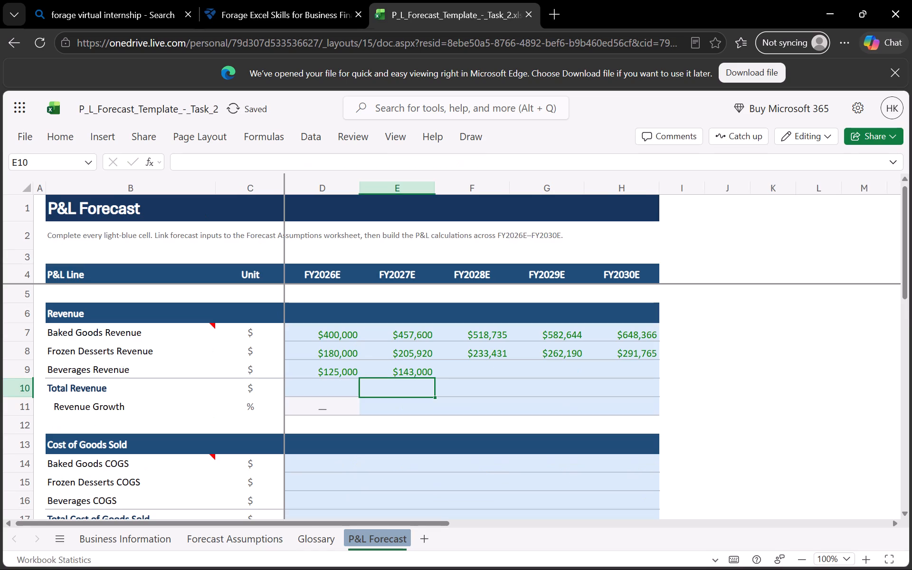
# Calculate FY2028E Beverages Revenue in F9 of P&L Forecast as Forecast Assumptions units sold F14 times average sale price F15.
pyautogui.click(489, 361)
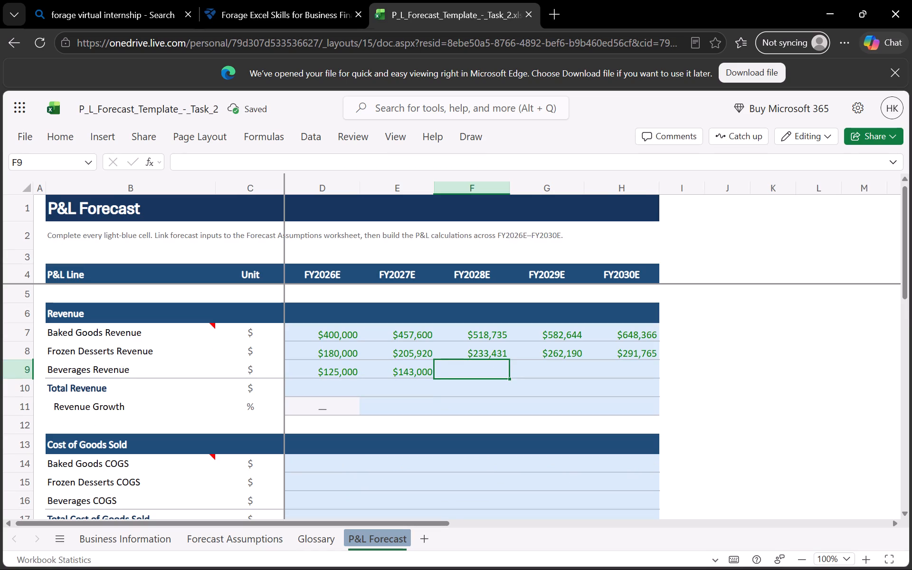
pyautogui.press('=')
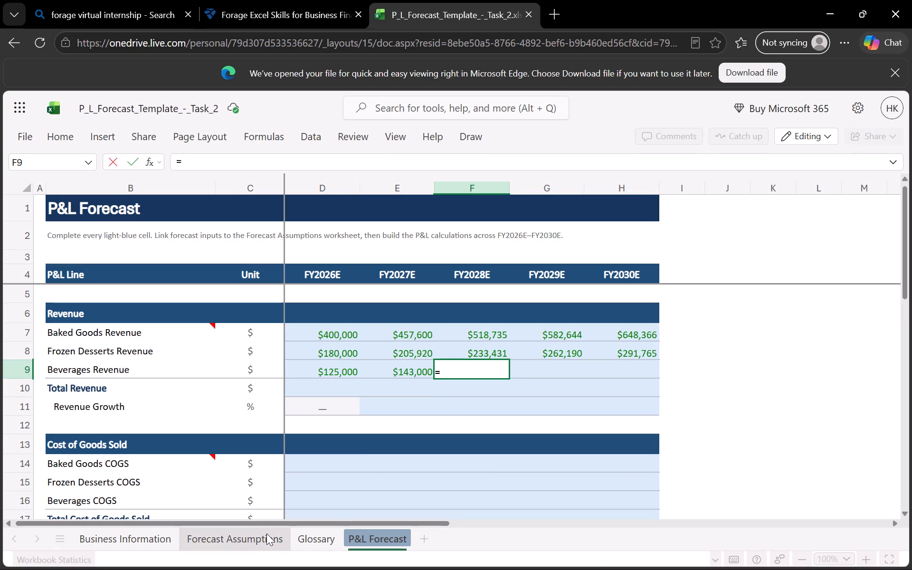
pyautogui.click(266, 533)
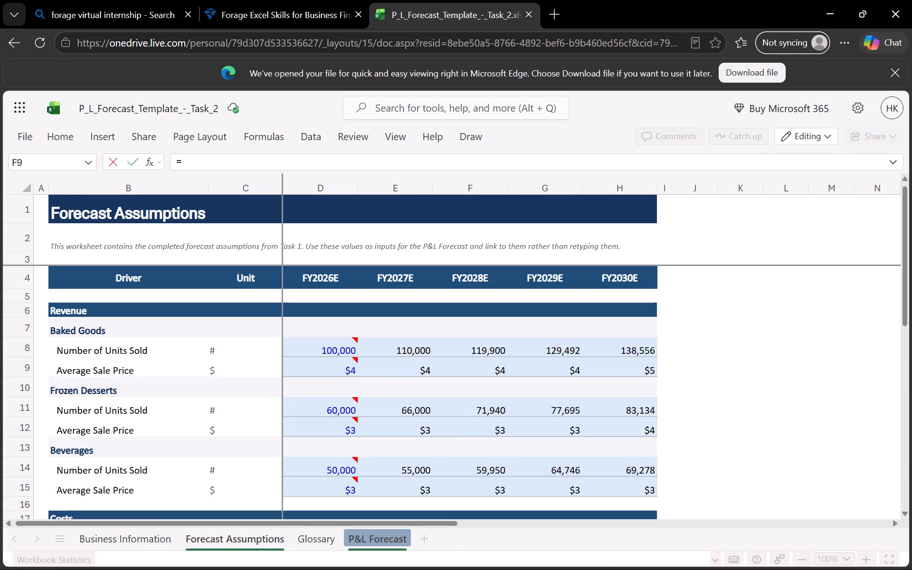
pyautogui.click(492, 465)
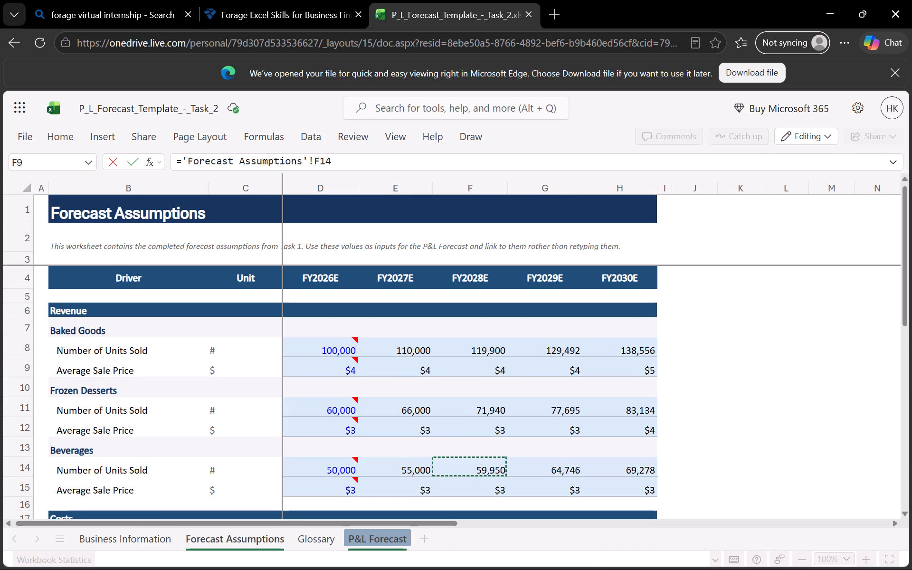
pyautogui.hotkey('shift', '*')
pyautogui.click(490, 487)
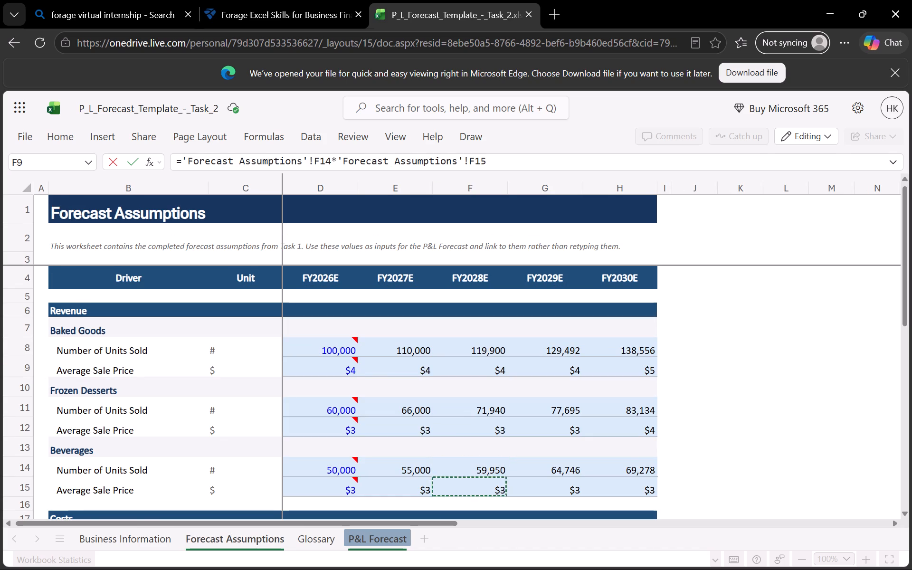
pyautogui.press('Return')
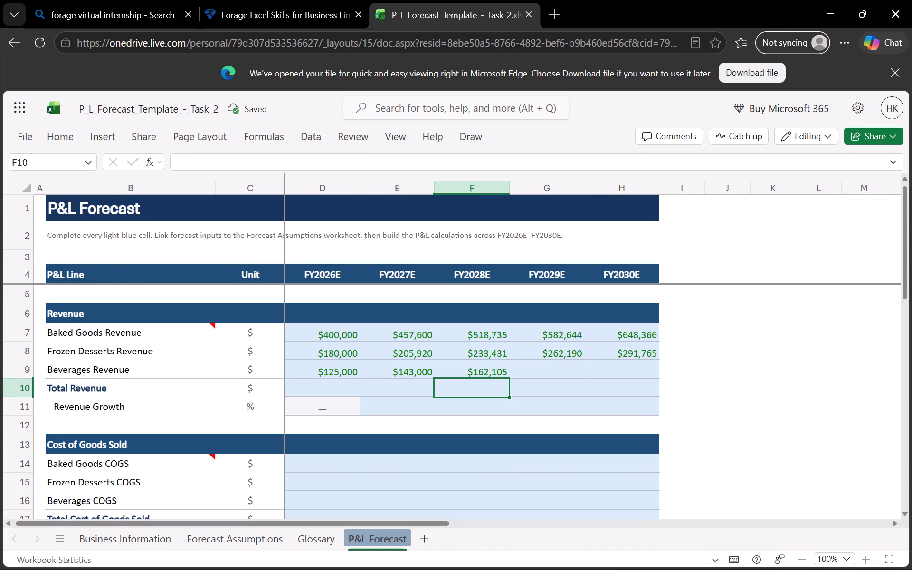
# Calculate FY2029E Beverages Revenue in G9 of P&L Forecast as Forecast Assumptions units sold G14 times average sale price G15.
pyautogui.click(570, 372)
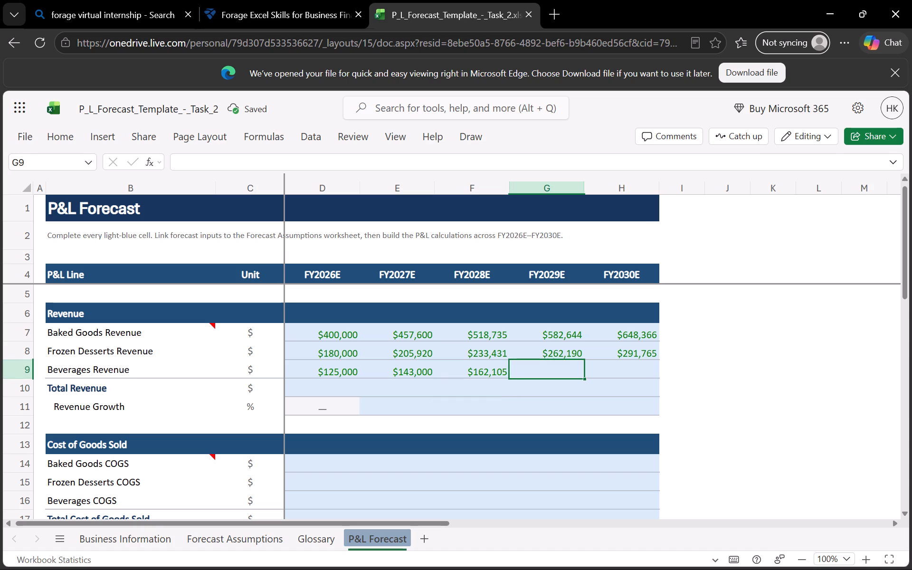
pyautogui.press('=')
pyautogui.click(263, 536)
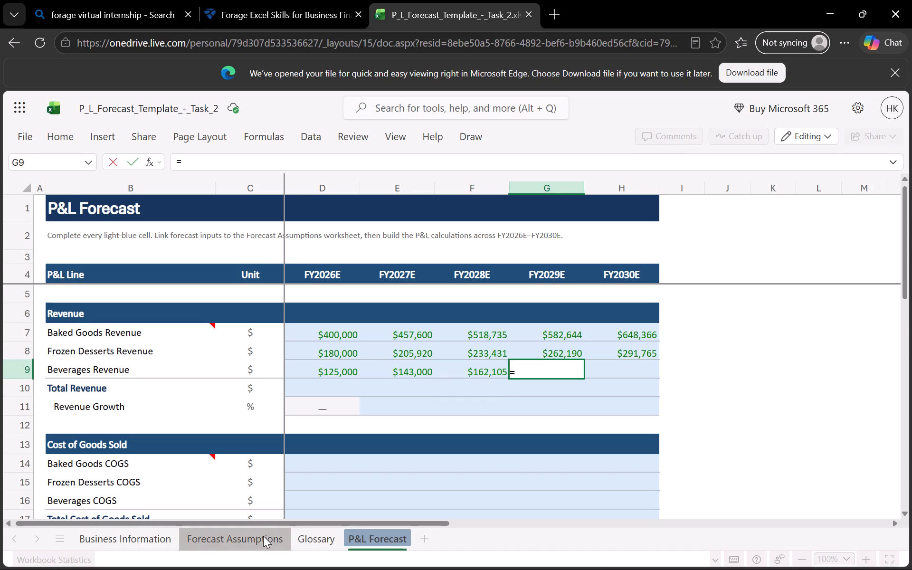
pyautogui.click(552, 469)
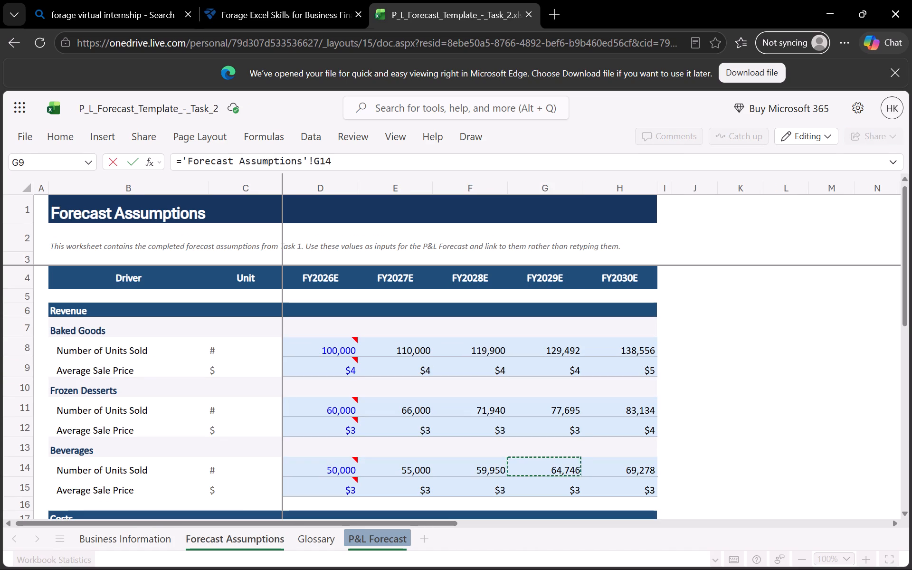
pyautogui.hotkey('shift', '*')
pyautogui.click(566, 489)
pyautogui.press('Return')
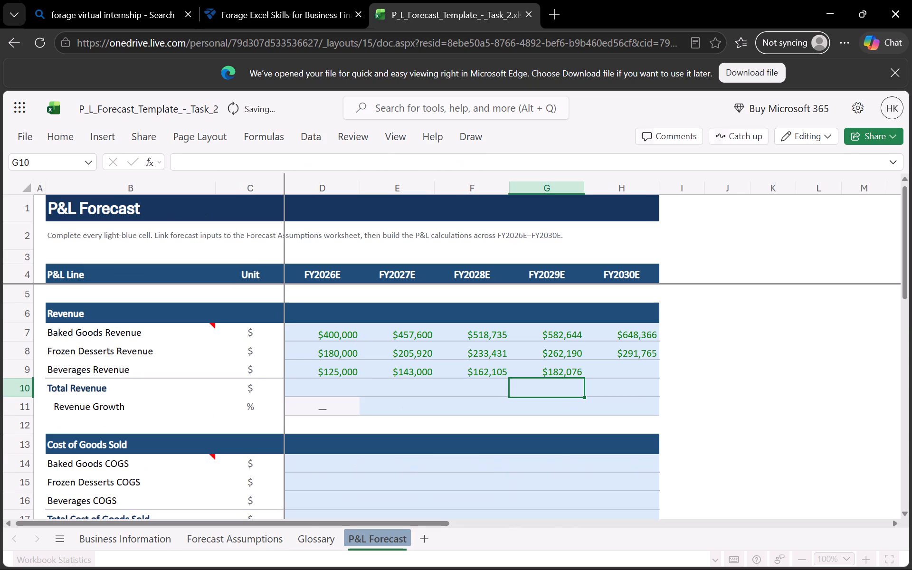
# Calculate FY2030E Beverages Revenue in H9 of P&L Forecast as Forecast Assumptions units sold H14 times average sale price H15.
pyautogui.click(648, 374)
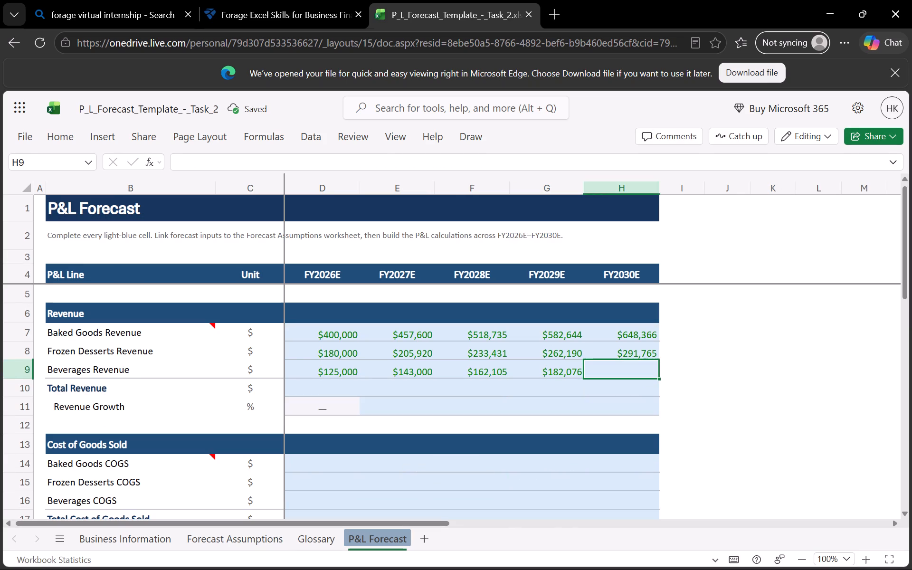
pyautogui.press('=')
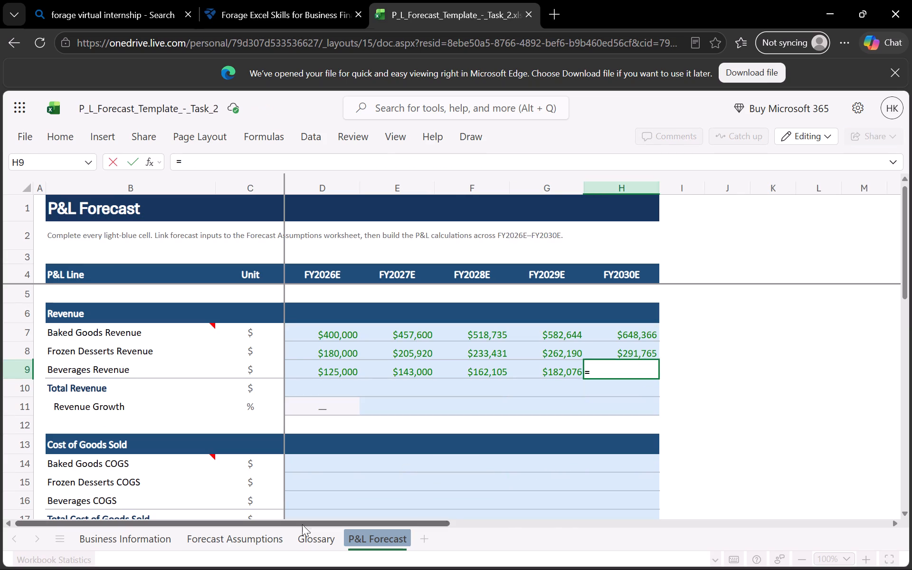
pyautogui.click(287, 541)
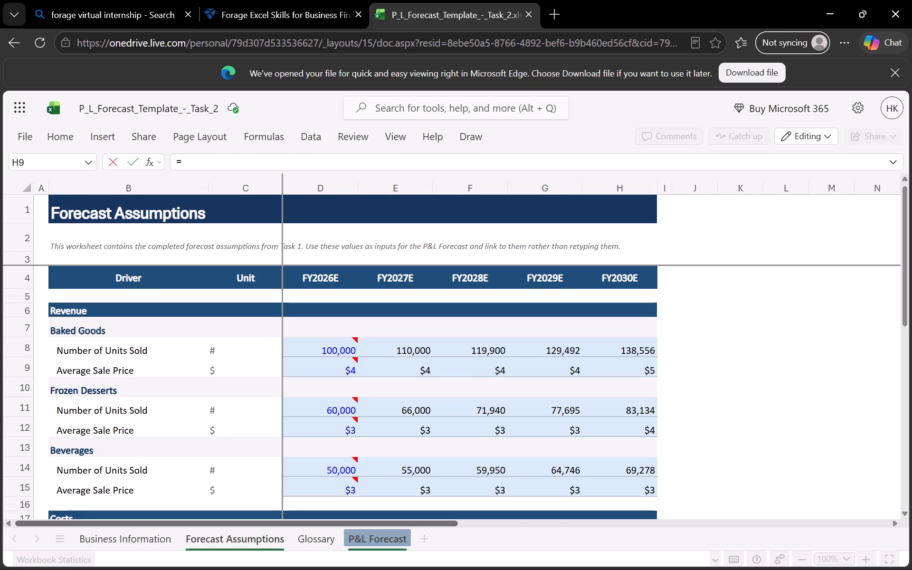
pyautogui.click(622, 470)
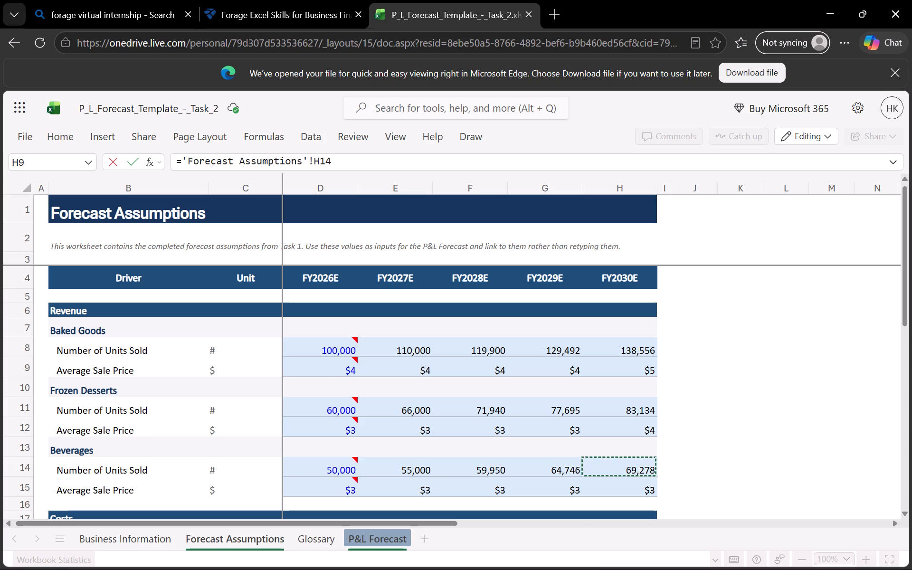
pyautogui.hotkey('shift', '*')
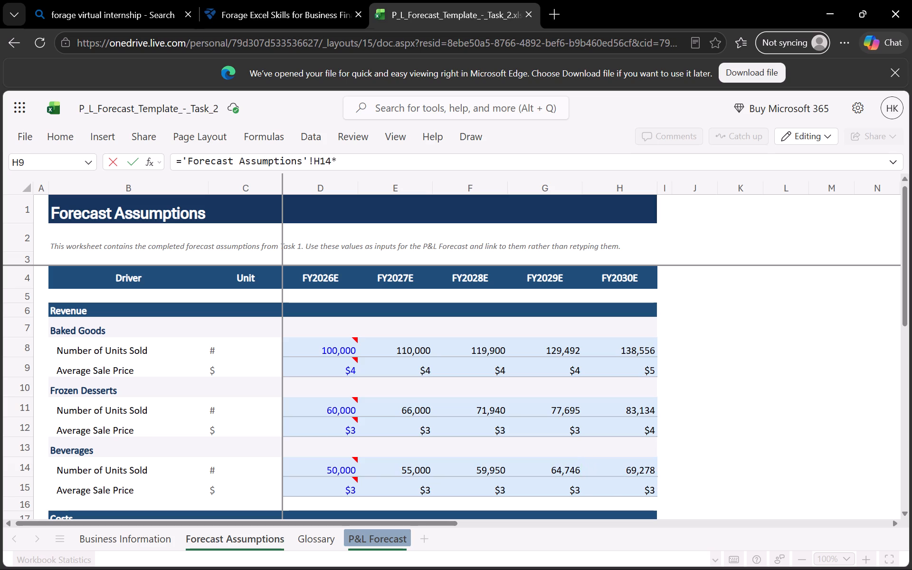
pyautogui.click(636, 497)
pyautogui.click(640, 491)
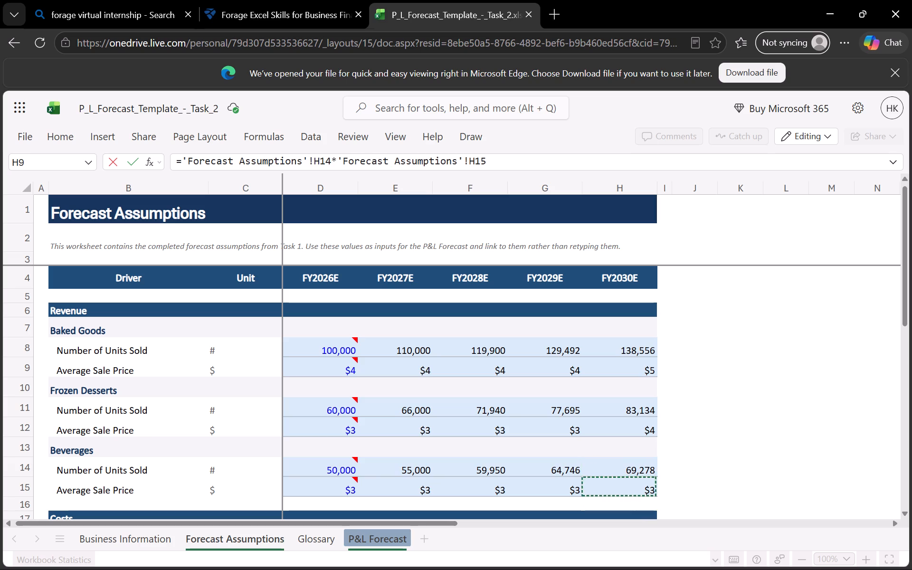
pyautogui.press('Return')
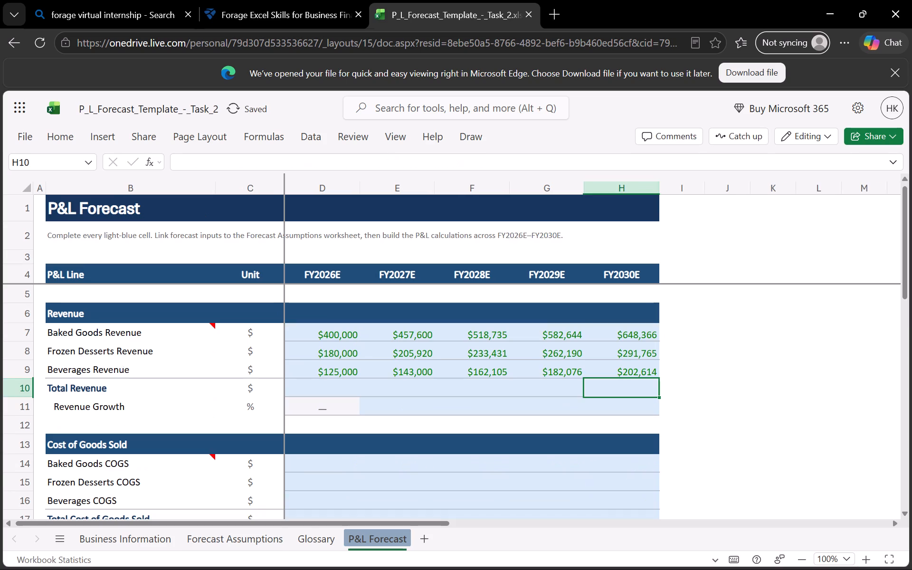
# Enter a SUM formula in D11 of P&L Forecast adding the FY2026E revenue lines D7, D8 and D9.
pyautogui.click(341, 405)
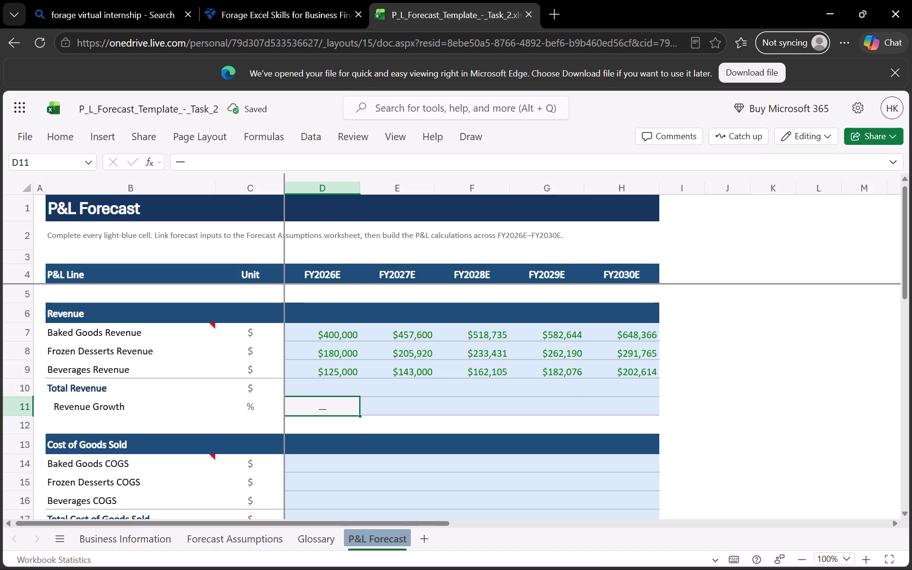
pyautogui.click(416, 406)
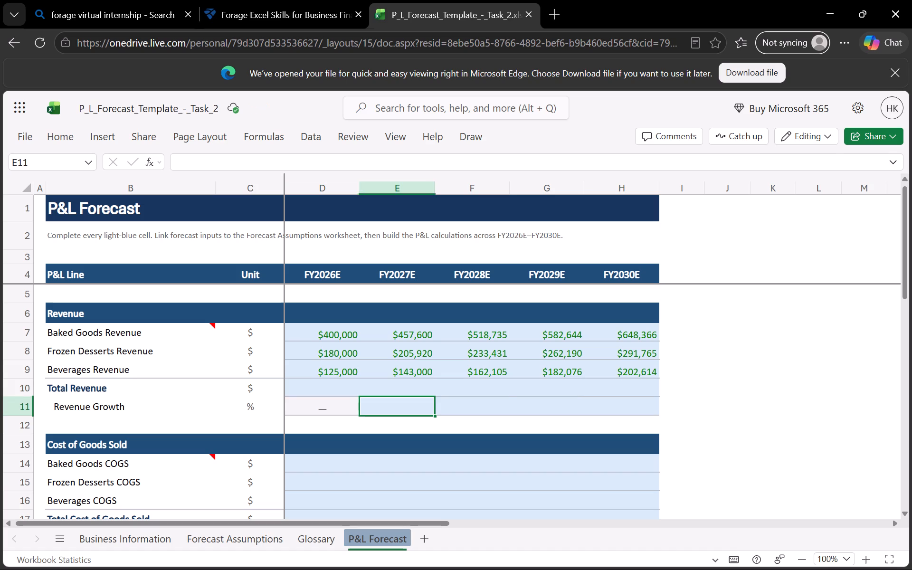
pyautogui.moveTo(489, 405); pyautogui.dragTo(322, 399)
pyautogui.click(322, 399)
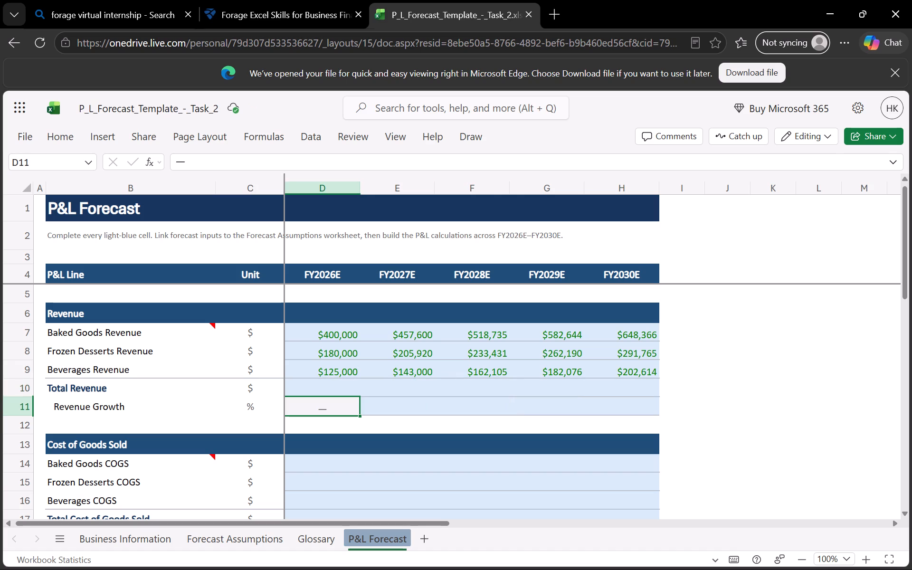
pyautogui.press('=')
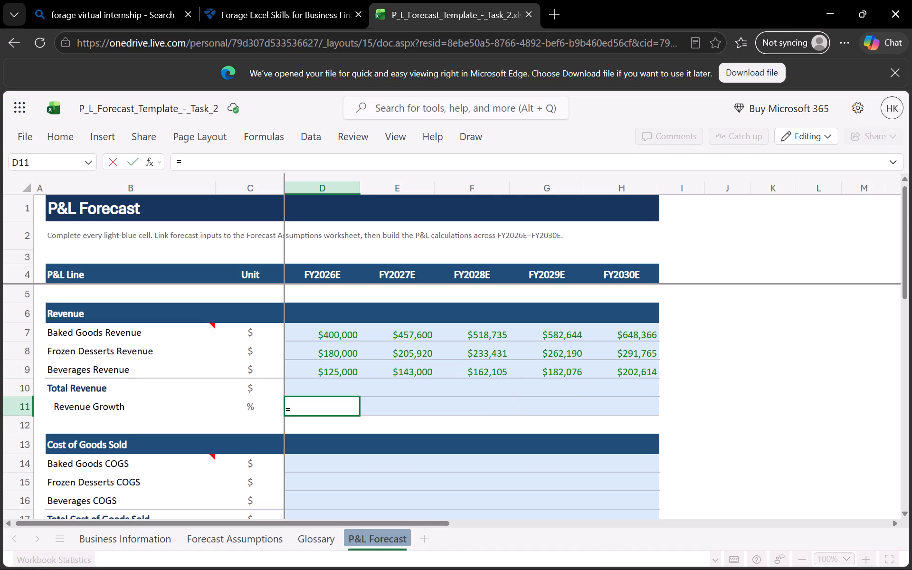
pyautogui.press('s')
pyautogui.write('um')
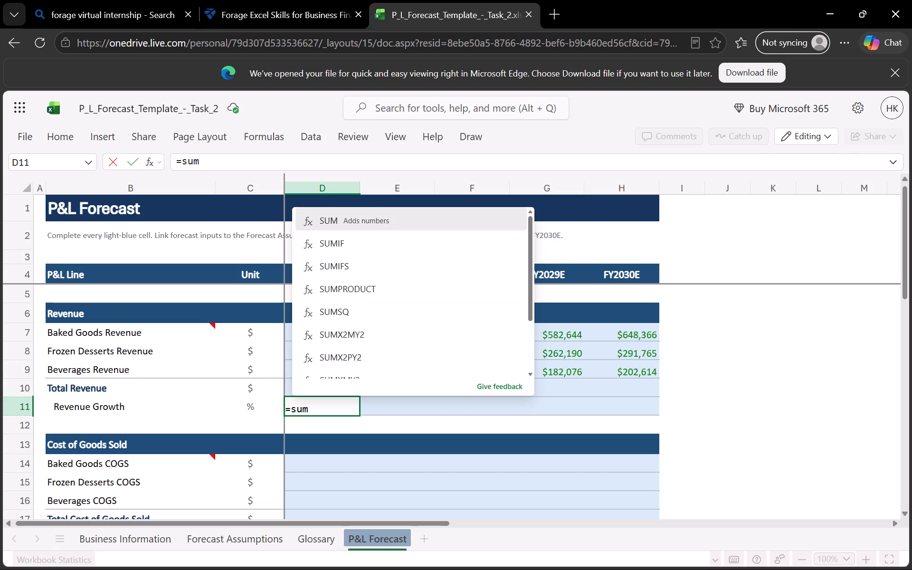
pyautogui.hotkey('shift', '(')
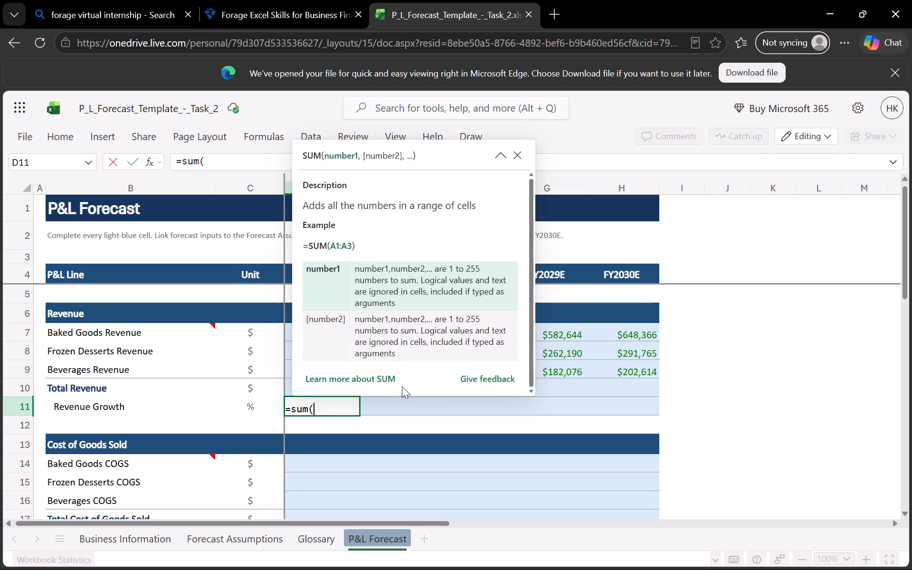
pyautogui.click(517, 160)
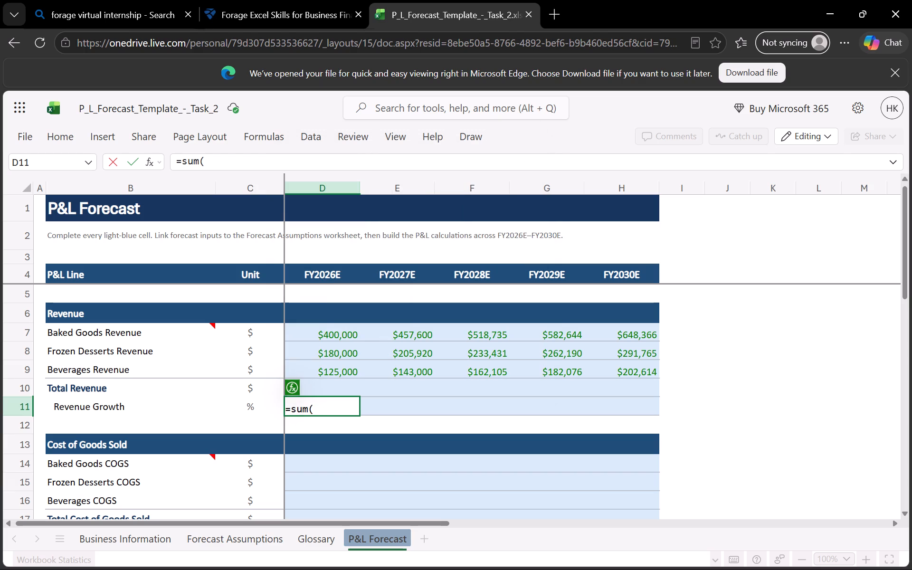
pyautogui.click(362, 336)
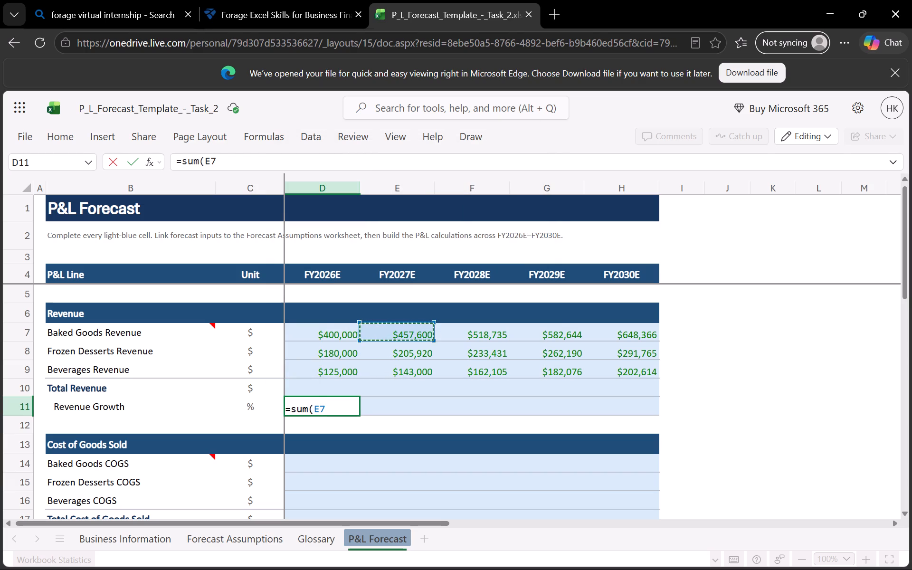
pyautogui.click(343, 335)
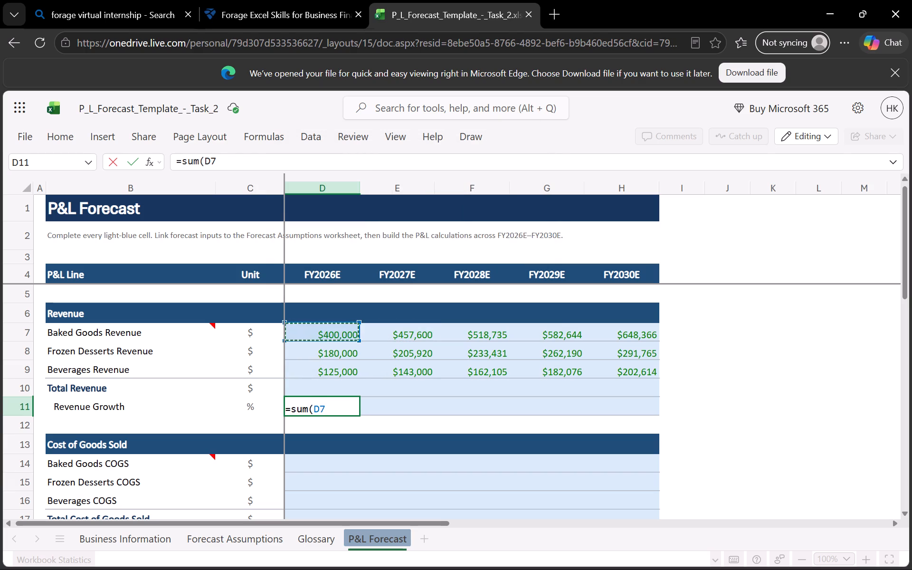
pyautogui.click(343, 348)
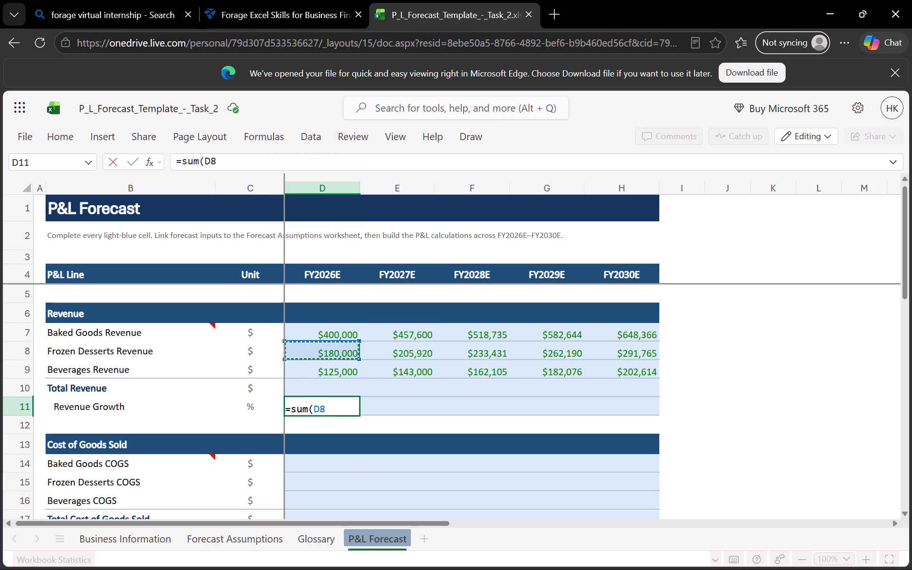
pyautogui.click(344, 336)
pyautogui.click(344, 336)
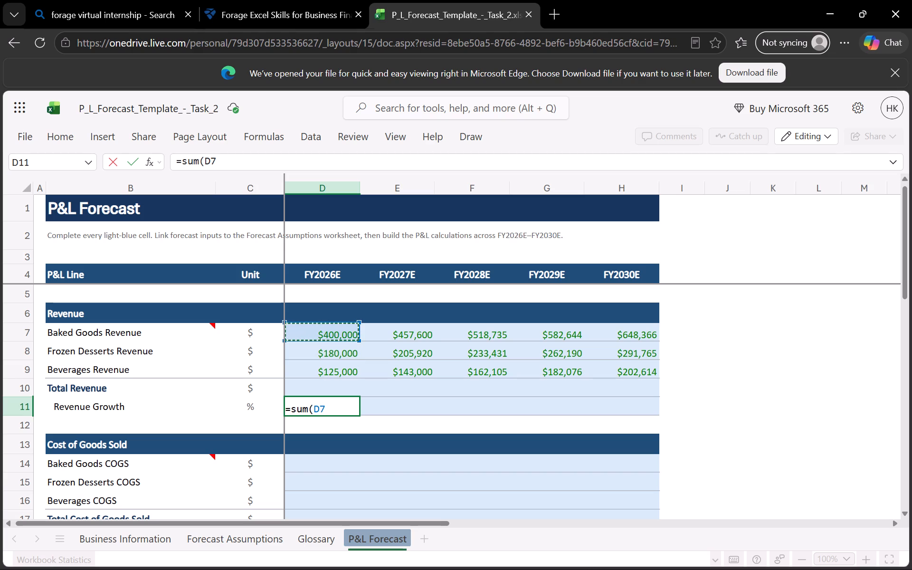
pyautogui.click(344, 349)
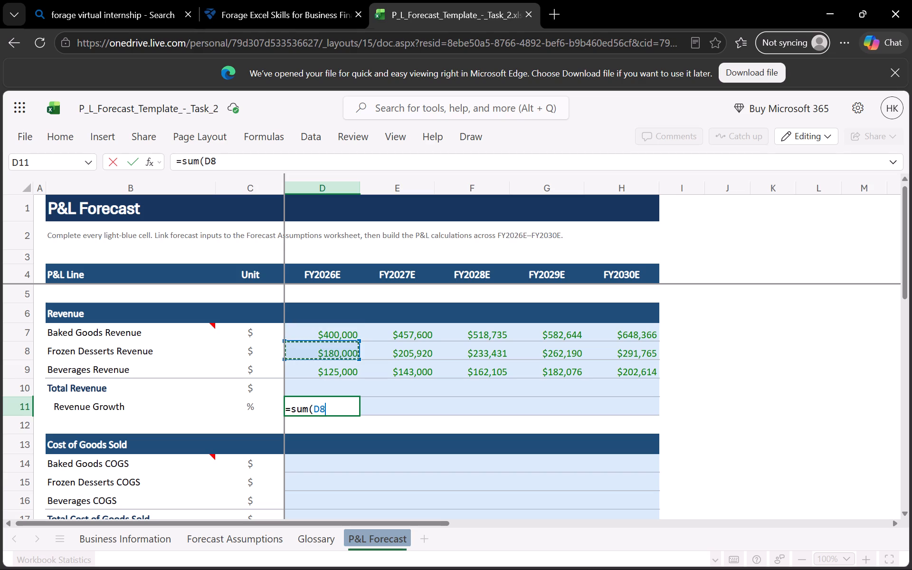
pyautogui.click(345, 339)
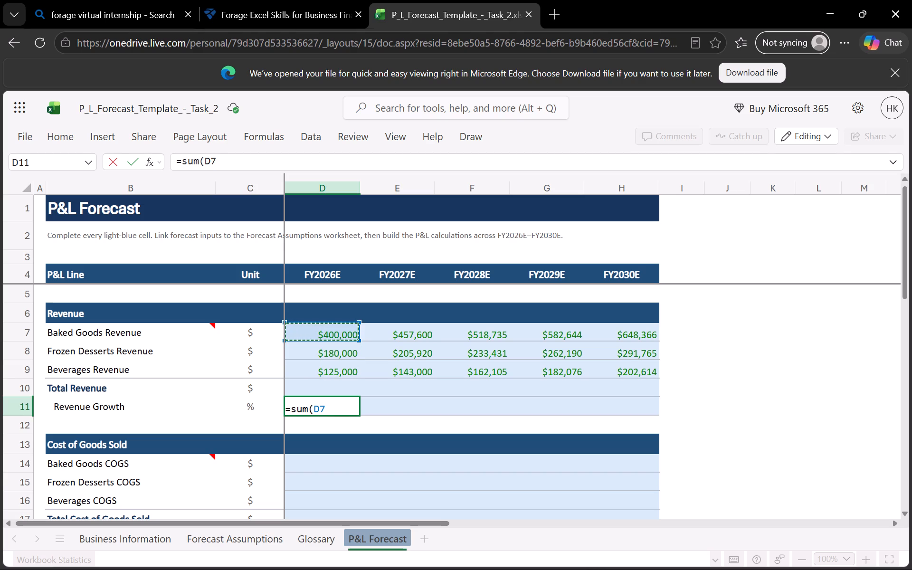
pyautogui.press(',')
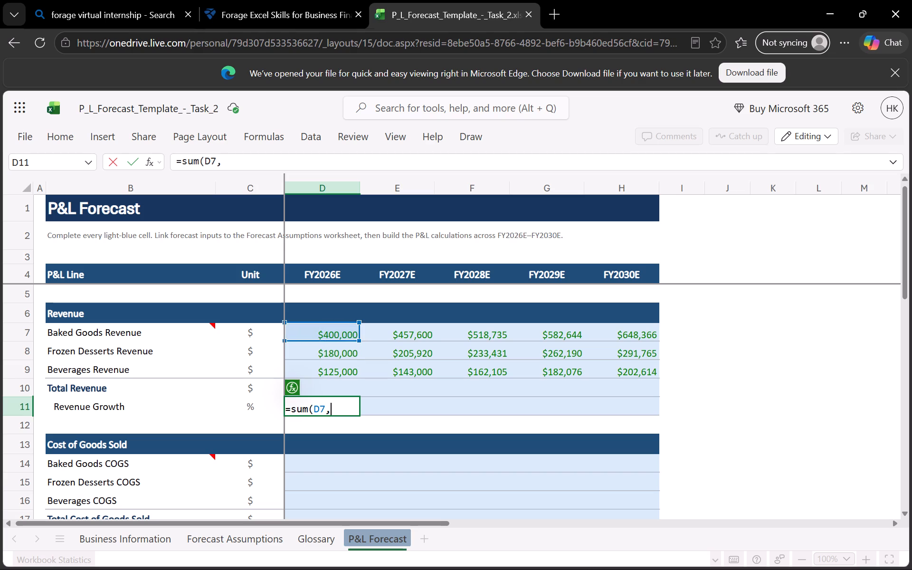
pyautogui.click(331, 350)
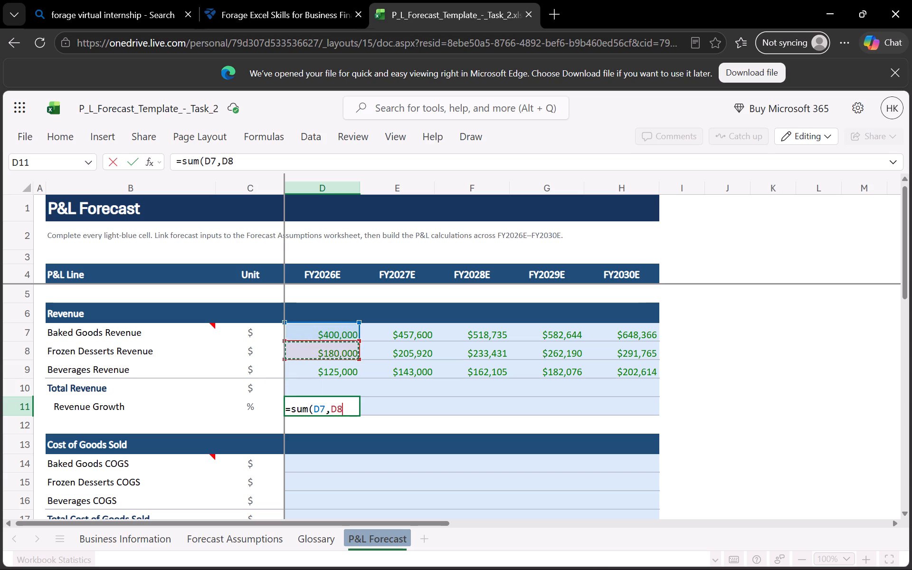
pyautogui.press(',')
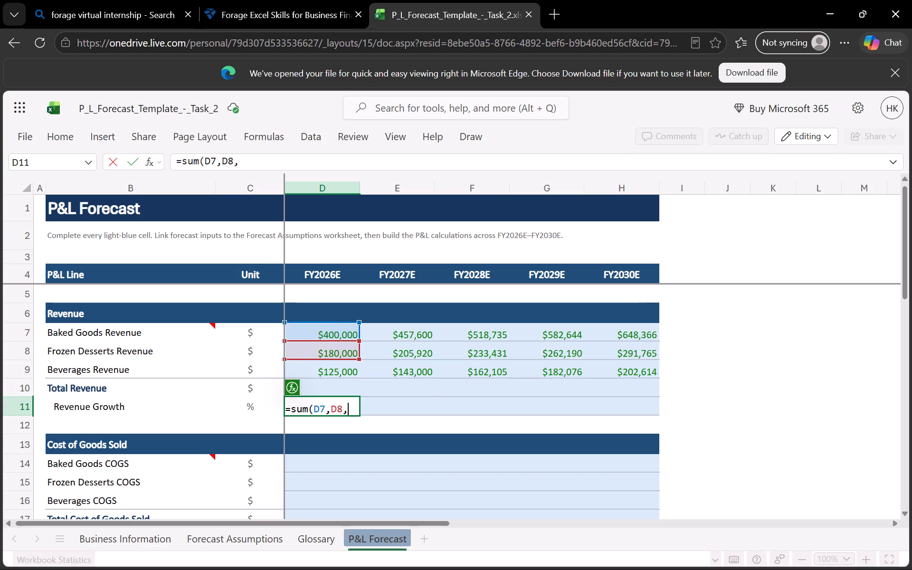
pyautogui.click(339, 377)
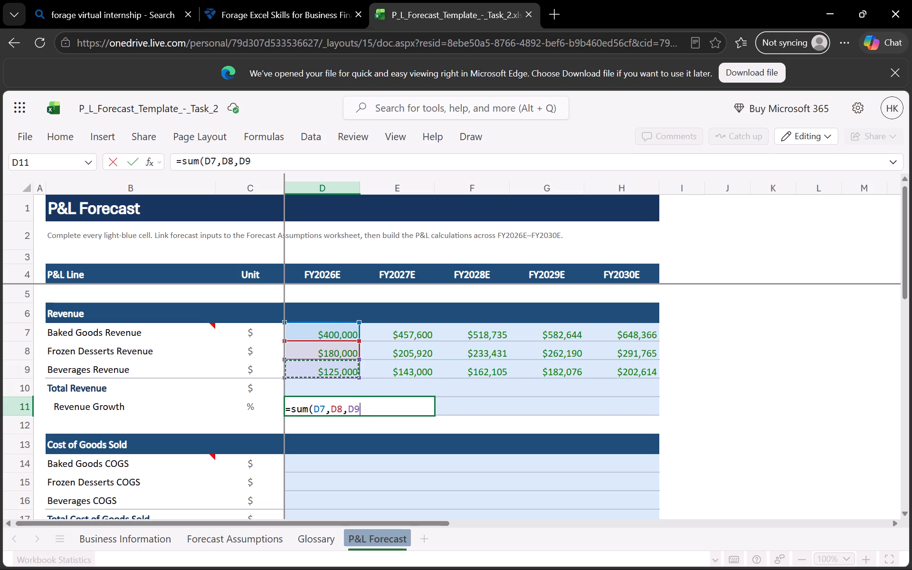
pyautogui.hotkey('shift', ')')
pyautogui.press('Return')
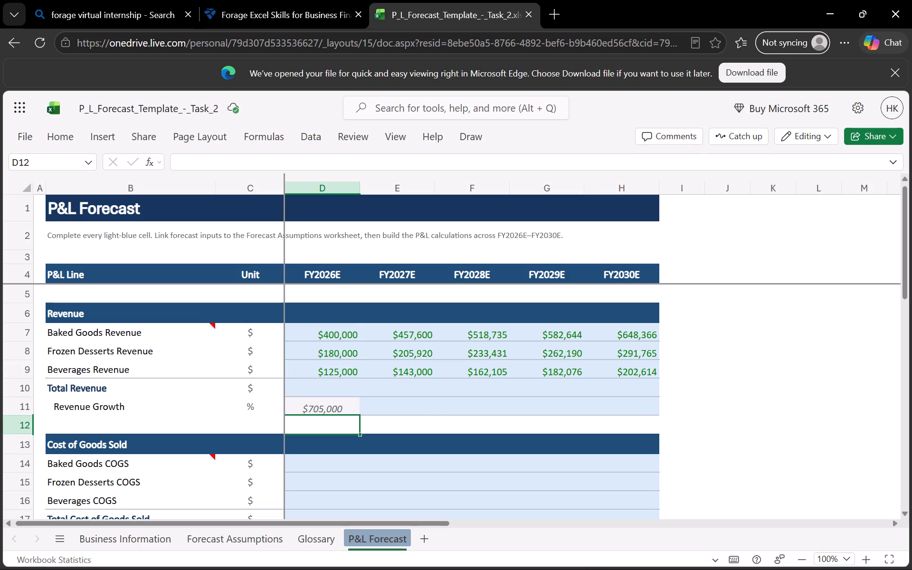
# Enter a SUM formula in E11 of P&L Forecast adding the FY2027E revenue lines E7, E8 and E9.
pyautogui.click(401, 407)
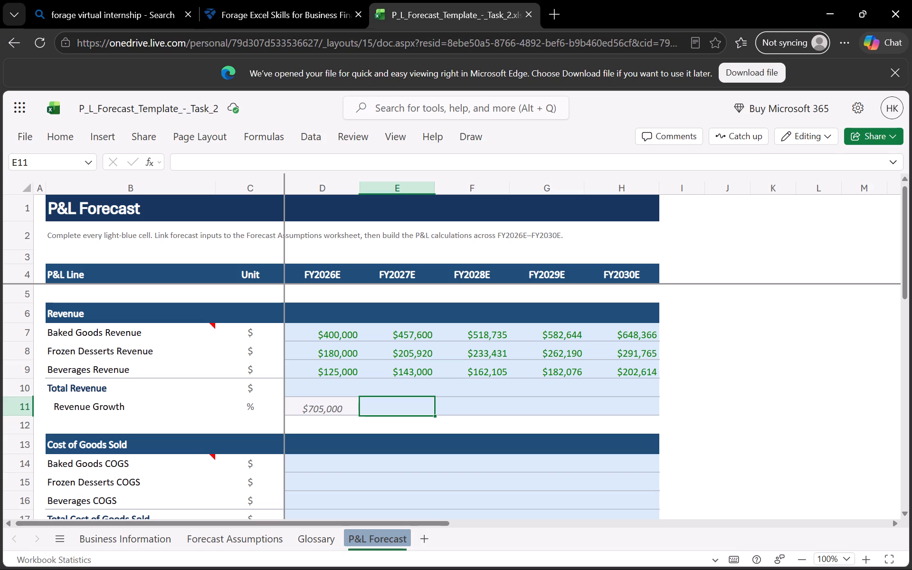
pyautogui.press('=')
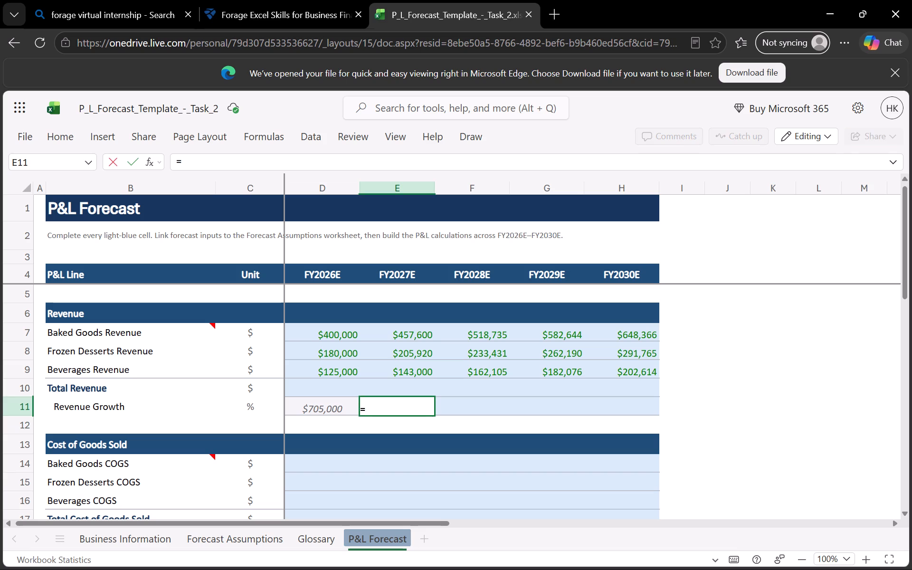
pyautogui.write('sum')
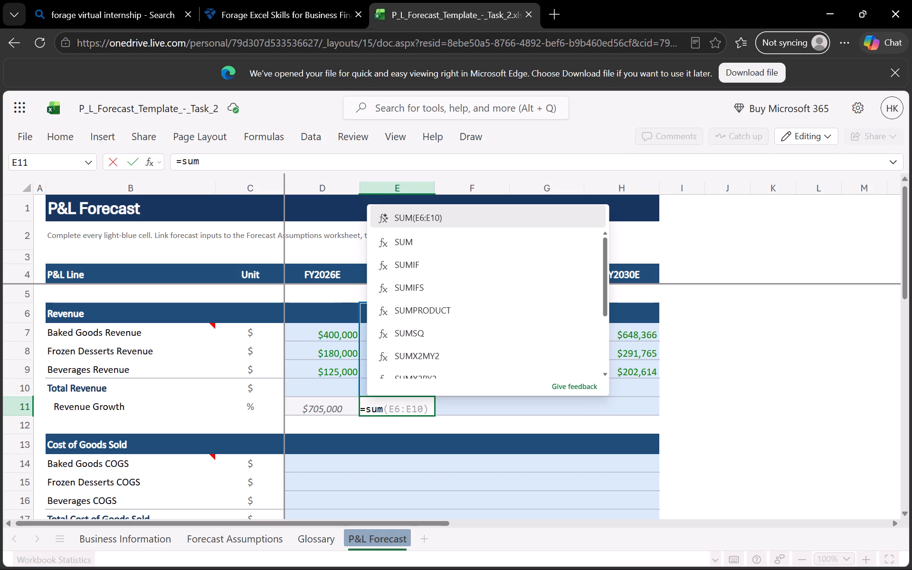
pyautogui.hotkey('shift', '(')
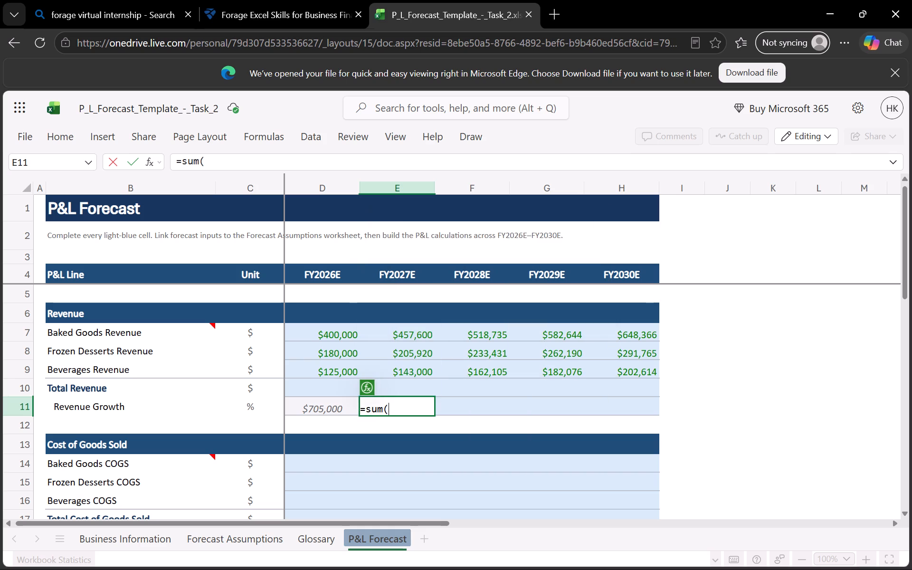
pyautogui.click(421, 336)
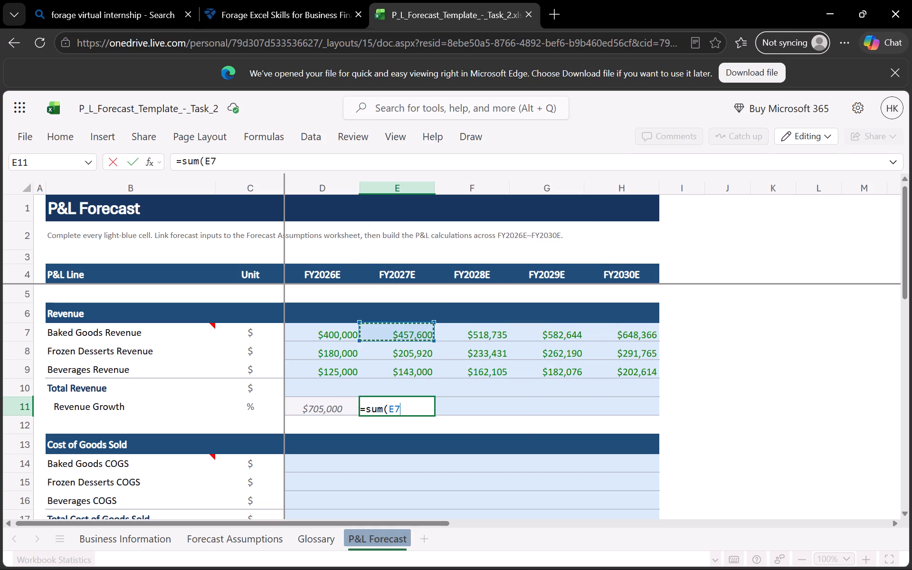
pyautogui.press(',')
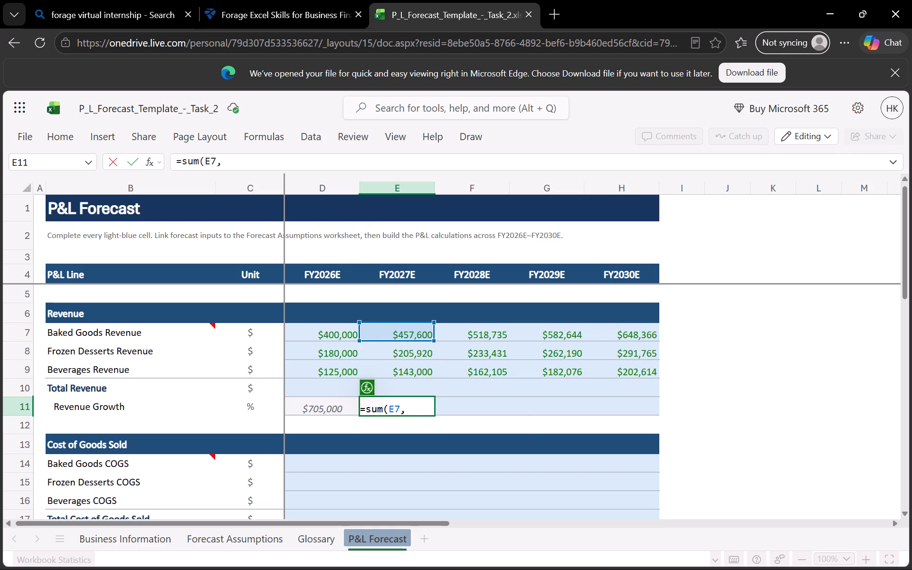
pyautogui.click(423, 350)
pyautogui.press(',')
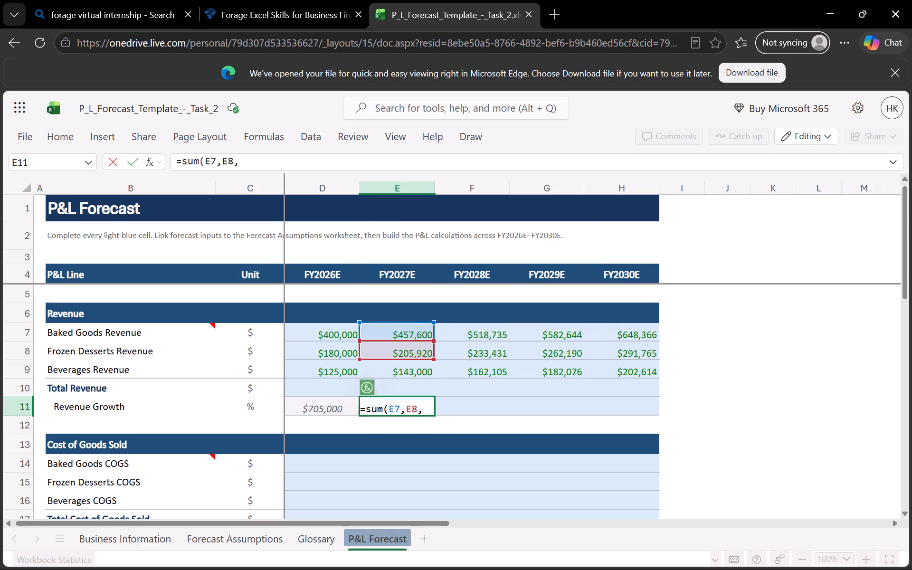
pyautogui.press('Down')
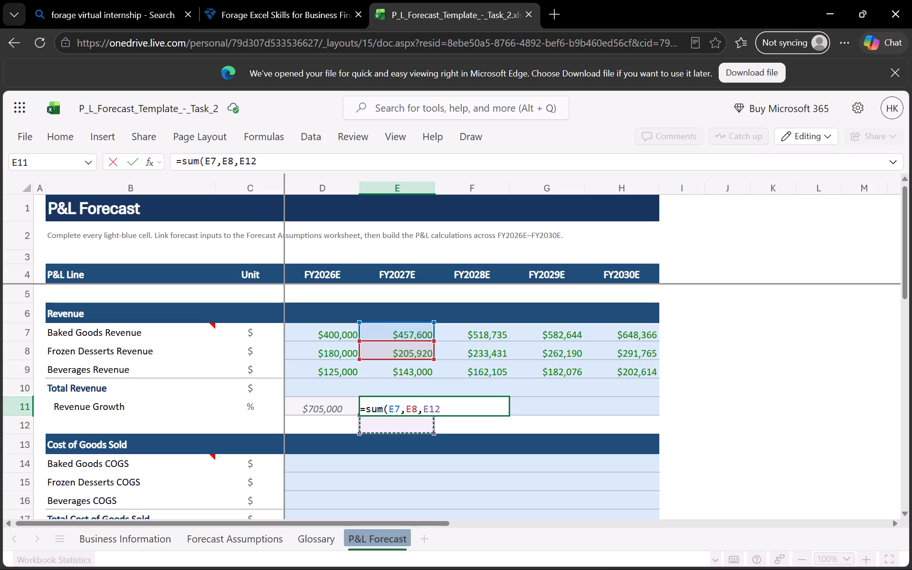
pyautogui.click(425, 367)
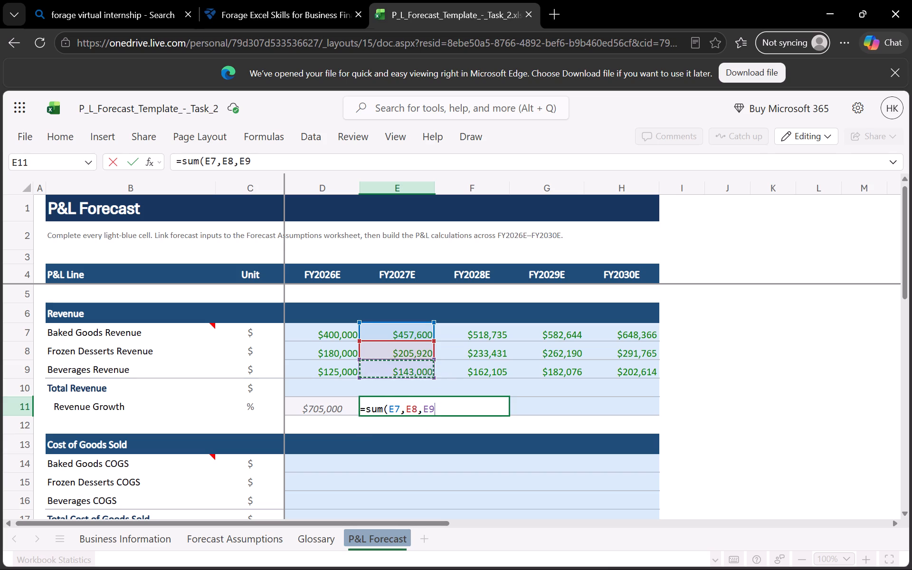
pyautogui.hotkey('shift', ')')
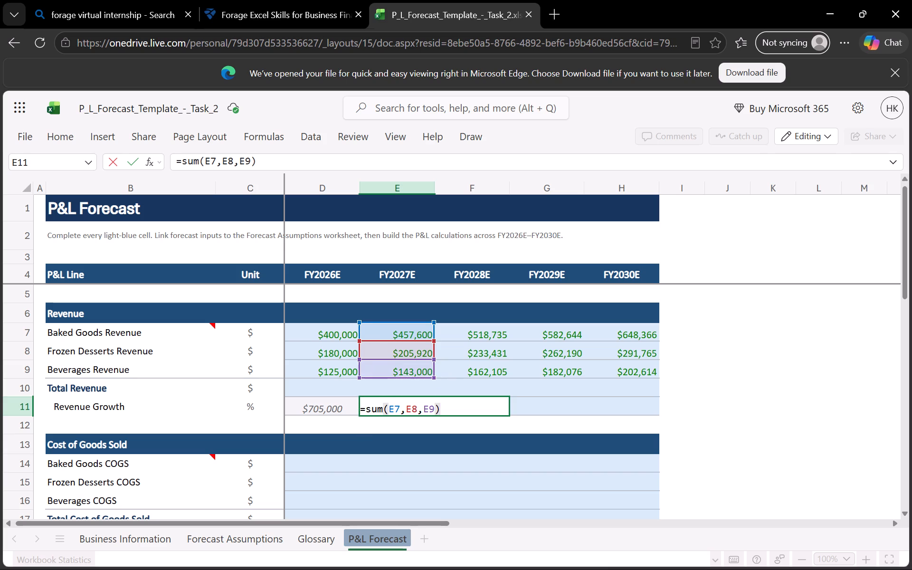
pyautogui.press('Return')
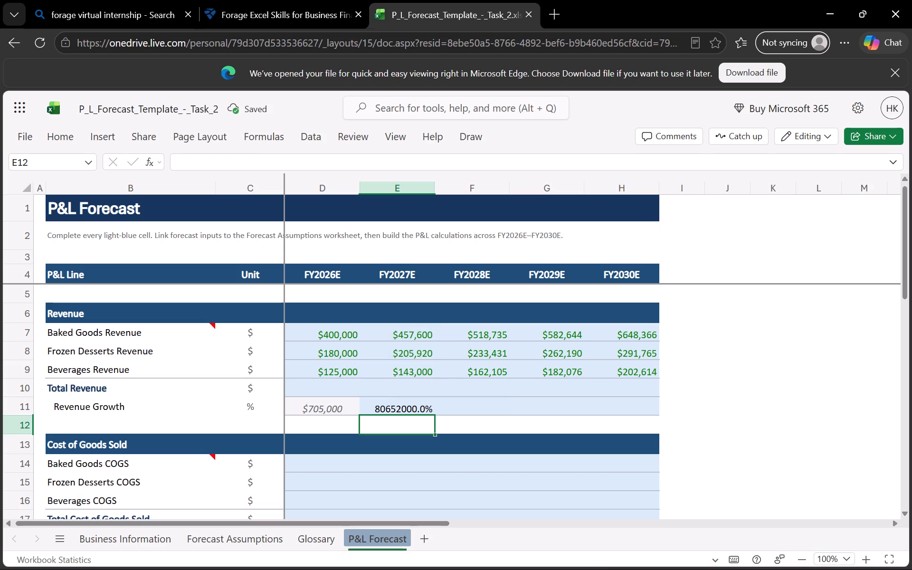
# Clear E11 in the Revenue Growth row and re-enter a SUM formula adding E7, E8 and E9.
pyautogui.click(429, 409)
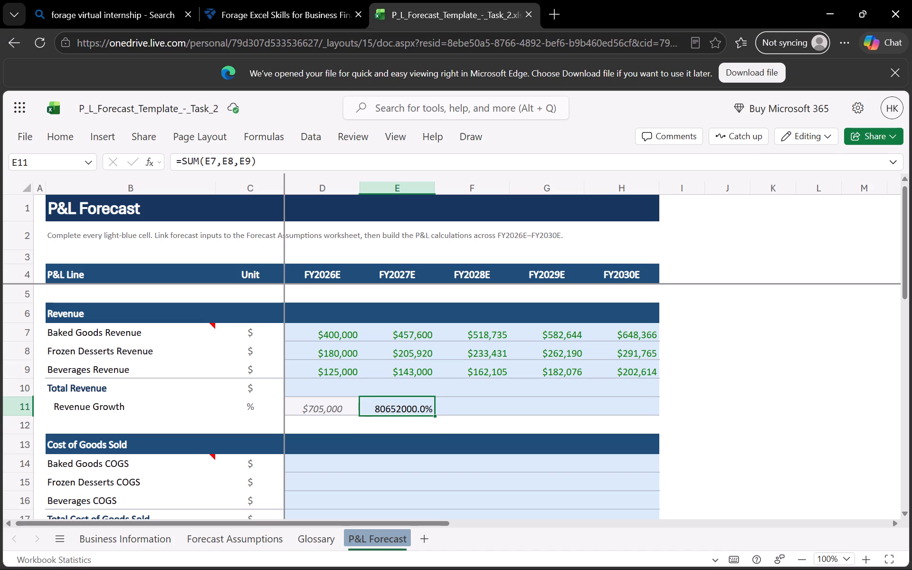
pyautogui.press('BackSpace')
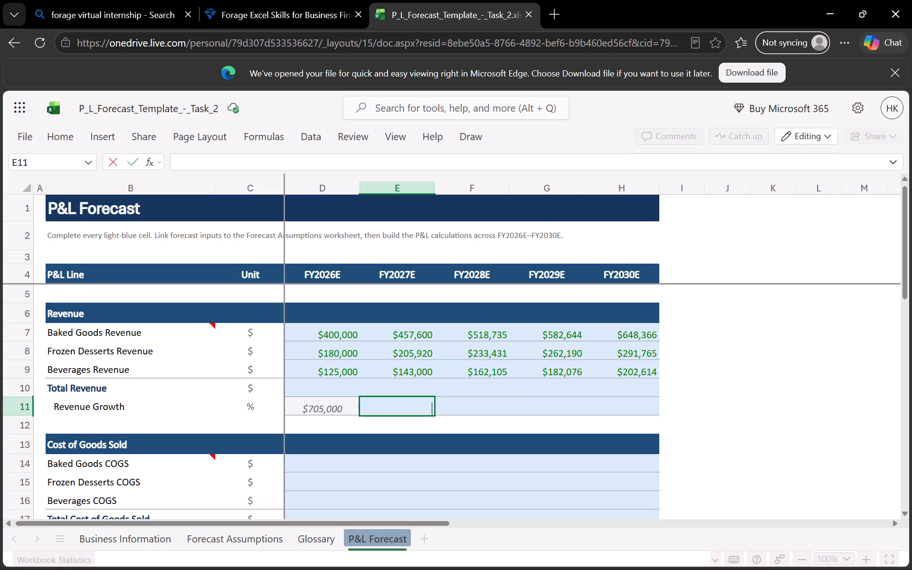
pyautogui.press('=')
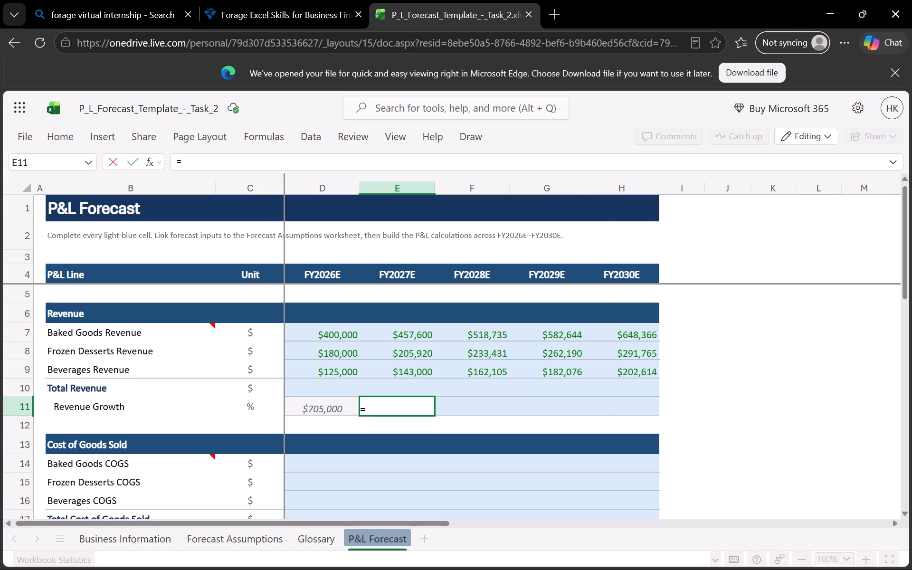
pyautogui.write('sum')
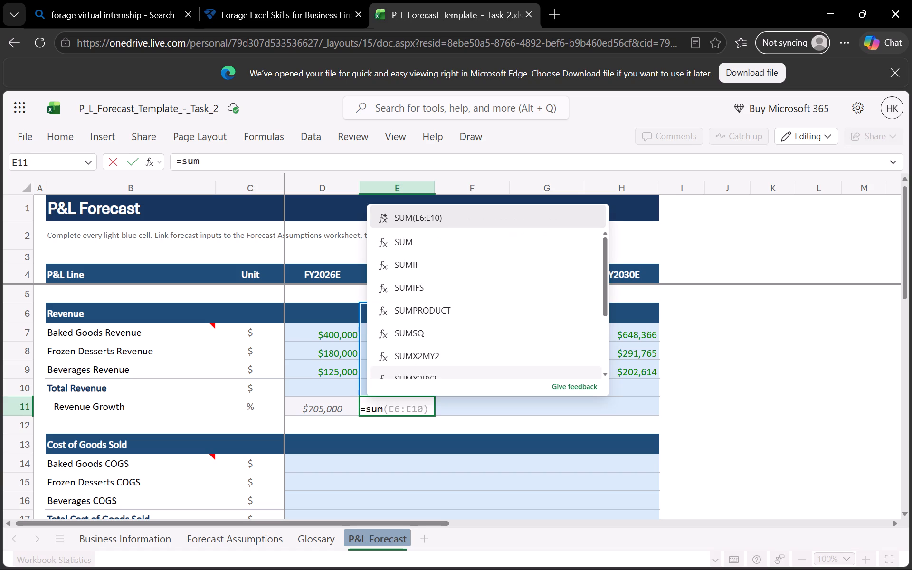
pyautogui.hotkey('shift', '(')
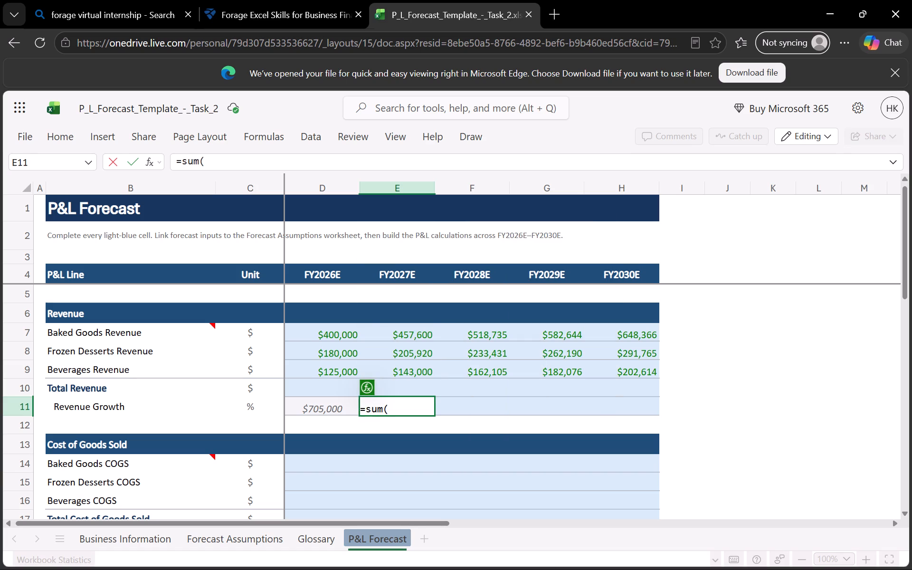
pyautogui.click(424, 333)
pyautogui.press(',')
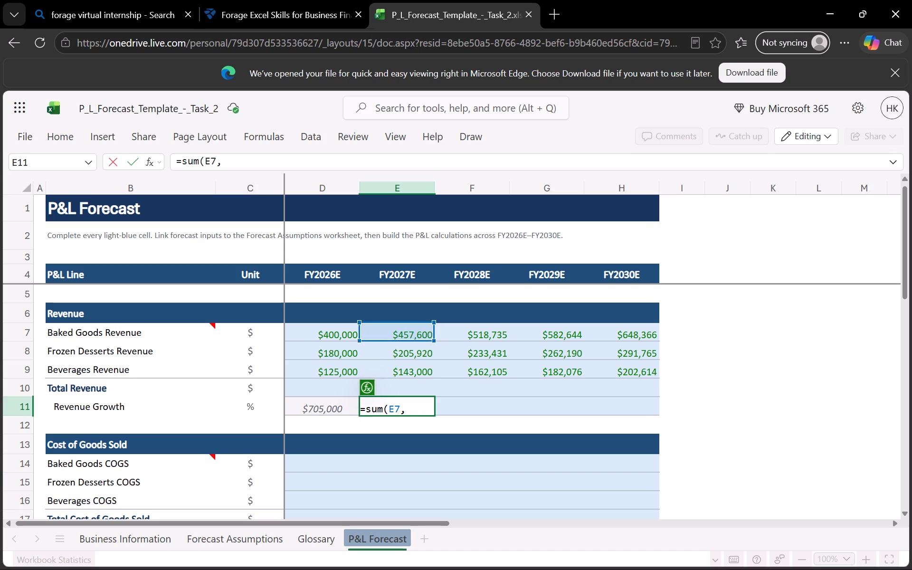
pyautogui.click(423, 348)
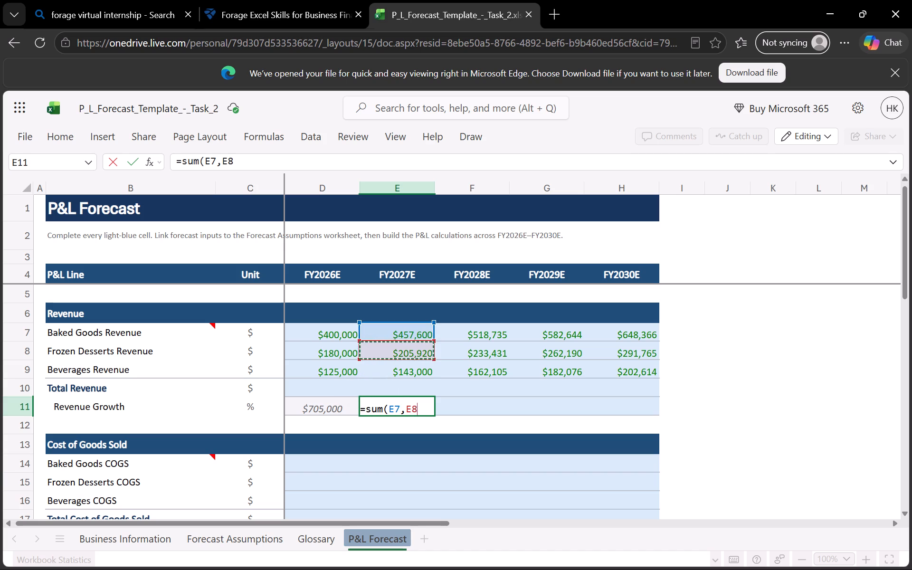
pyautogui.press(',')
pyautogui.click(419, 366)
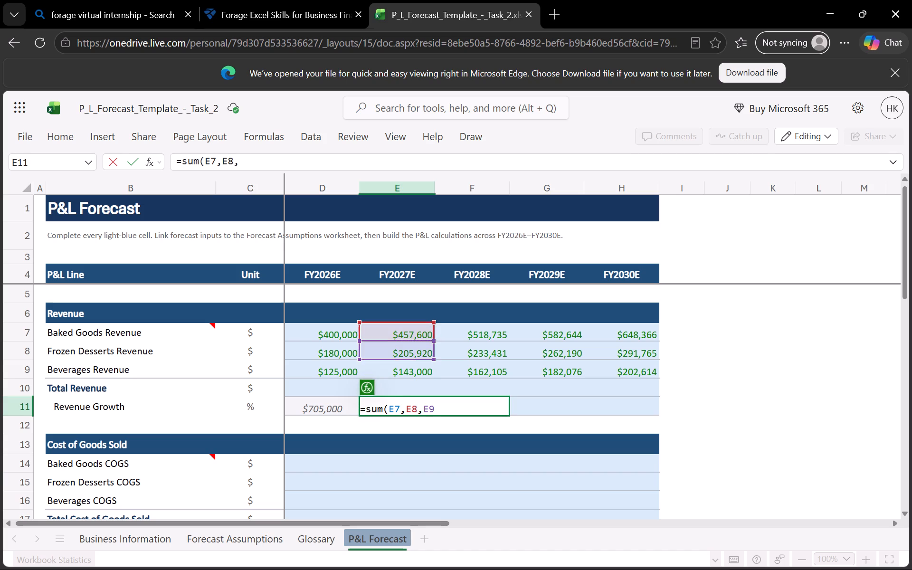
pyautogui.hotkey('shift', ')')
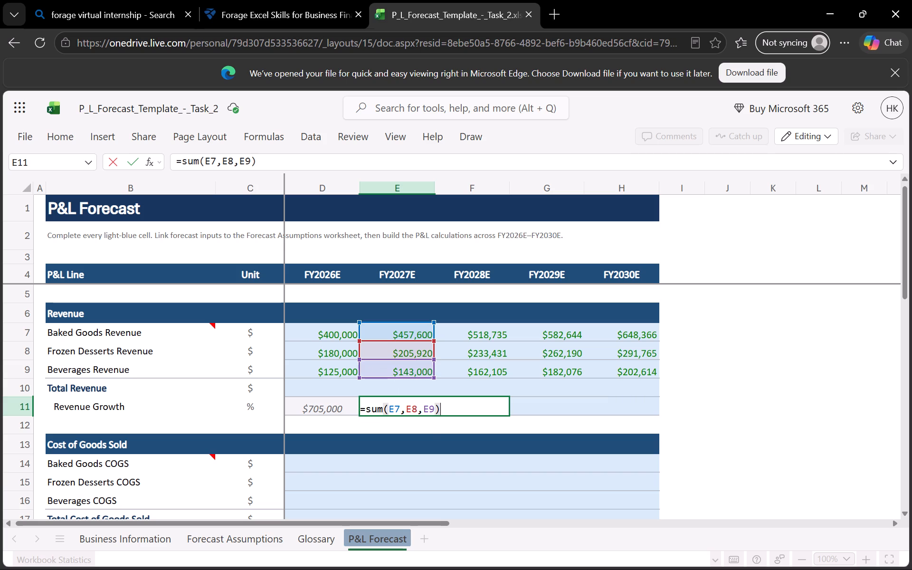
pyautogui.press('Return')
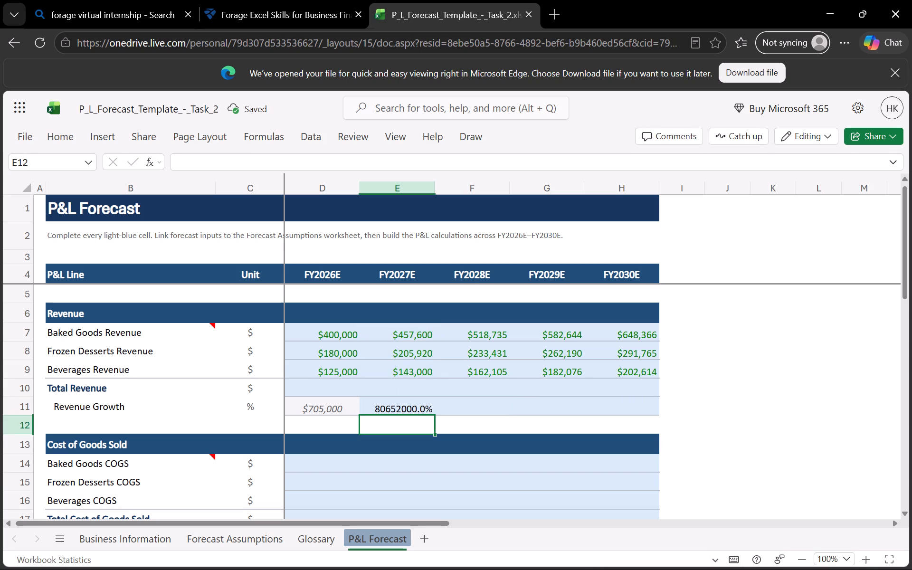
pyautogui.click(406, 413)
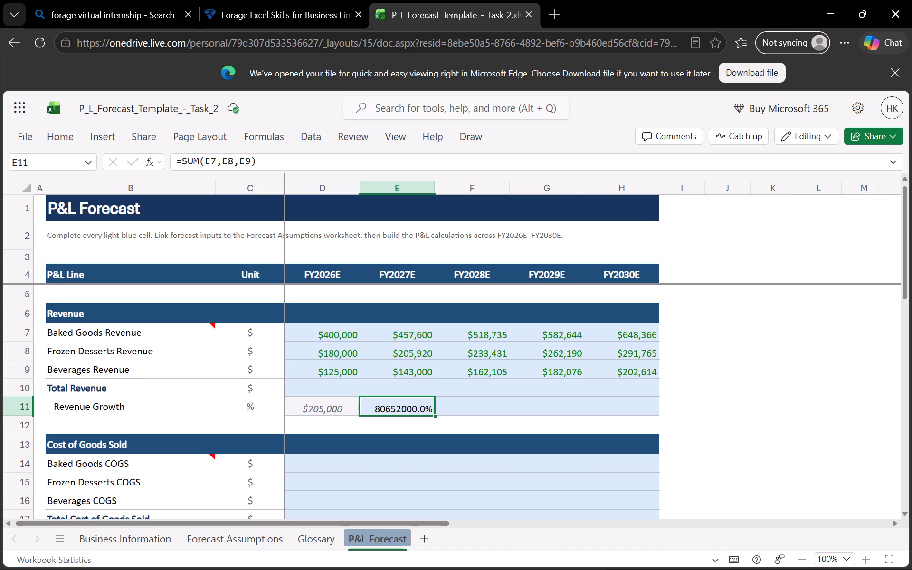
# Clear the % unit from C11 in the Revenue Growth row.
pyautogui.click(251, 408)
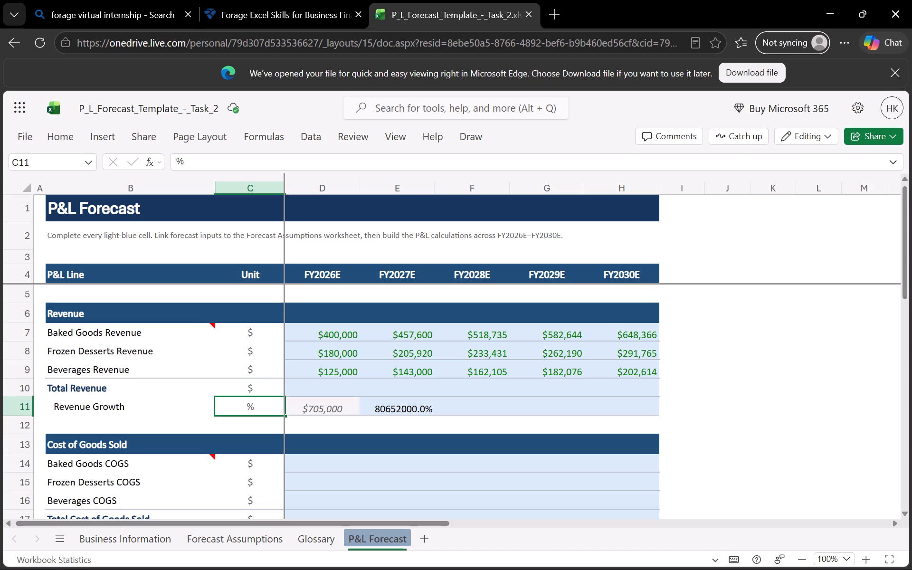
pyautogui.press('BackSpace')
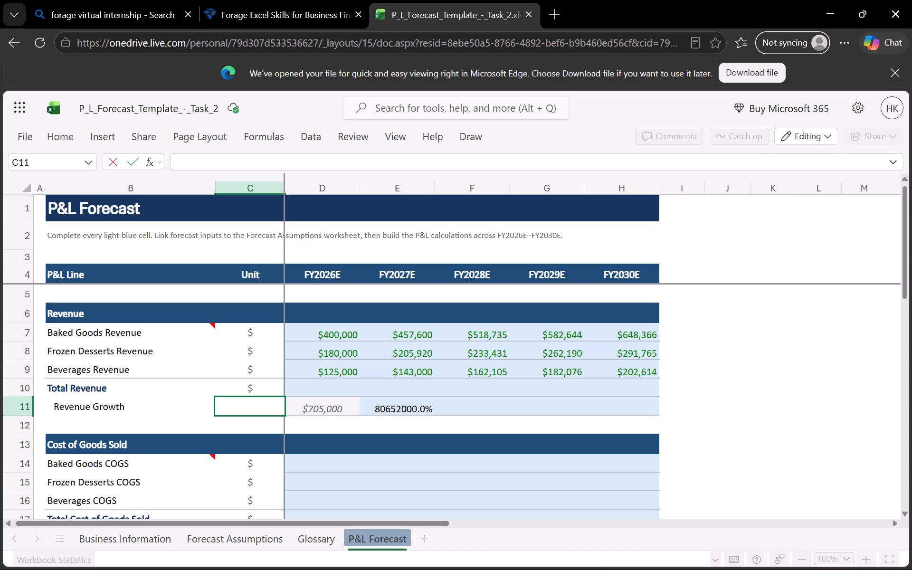
# Delete the misplaced SUM formula from D11 in the Revenue Growth row.
pyautogui.scroll(-2, 279, 416)
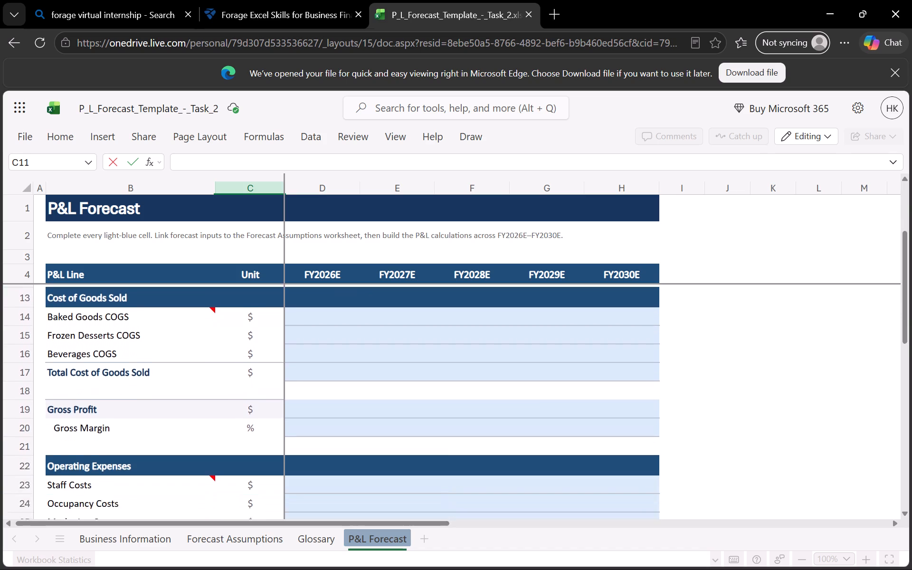
pyautogui.scroll(-1, 279, 416)
pyautogui.scroll(3, 279, 416)
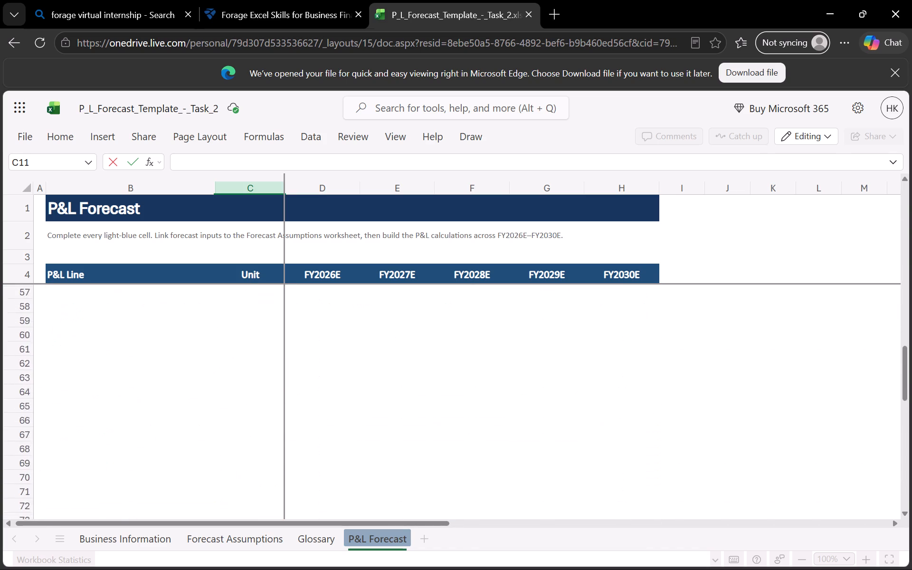
pyautogui.scroll(6, 279, 416)
pyautogui.scroll(-1, 279, 416)
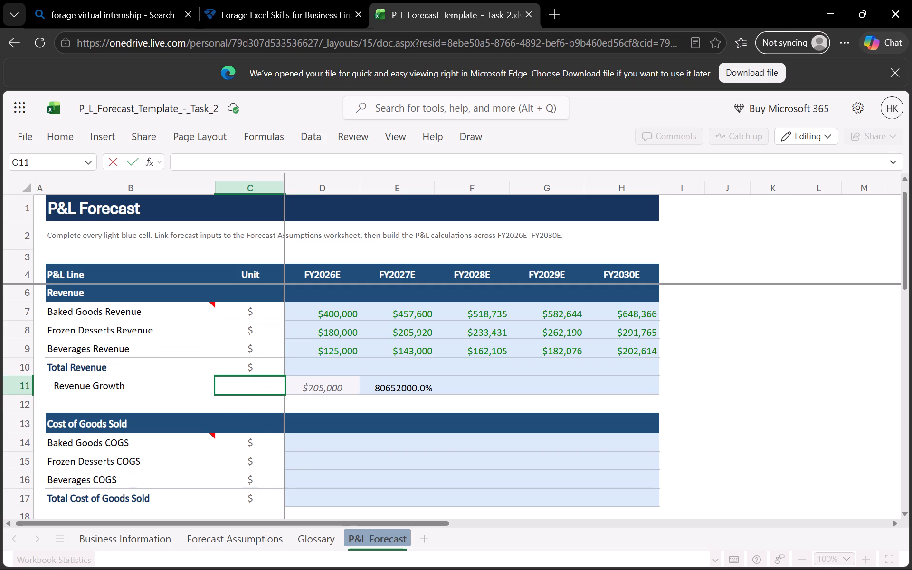
pyautogui.click(335, 390)
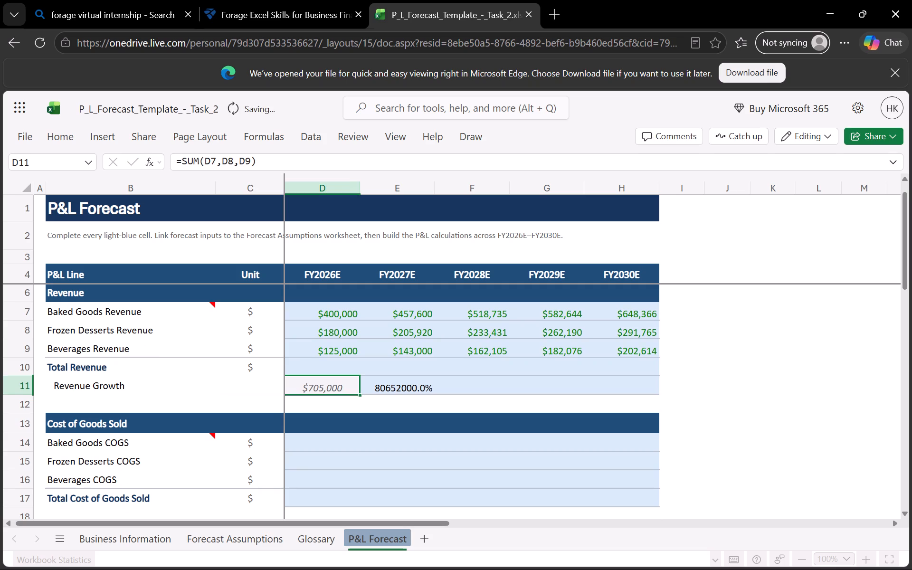
pyautogui.press('BackSpace')
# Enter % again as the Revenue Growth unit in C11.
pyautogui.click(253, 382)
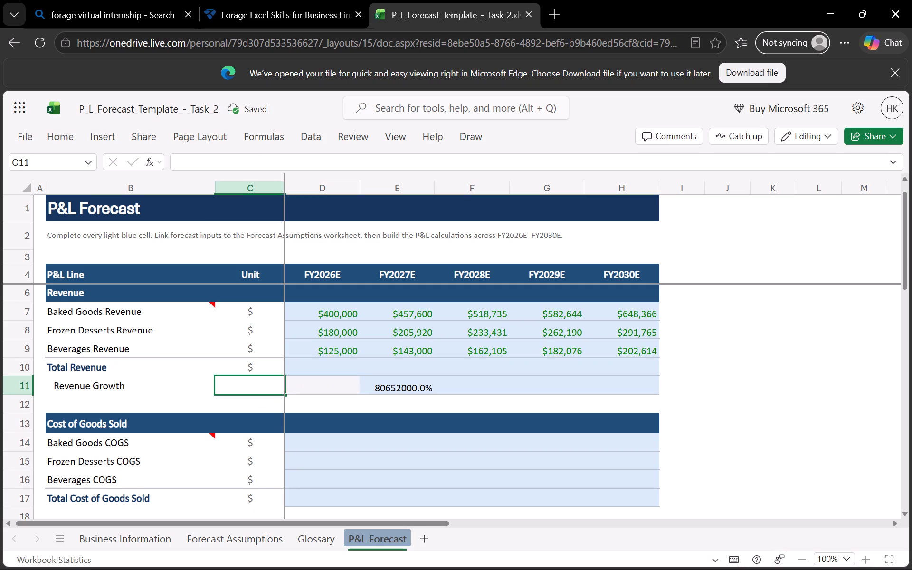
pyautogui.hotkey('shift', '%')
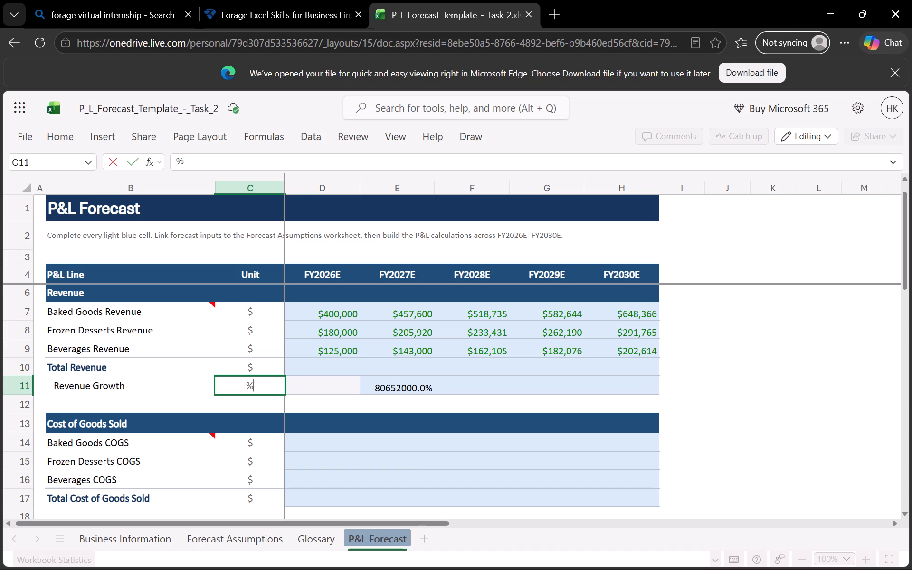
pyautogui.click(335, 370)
# Delete the misplaced SUM formula from E11 in the Revenue Growth row.
pyautogui.click(417, 386)
pyautogui.press('BackSpace')
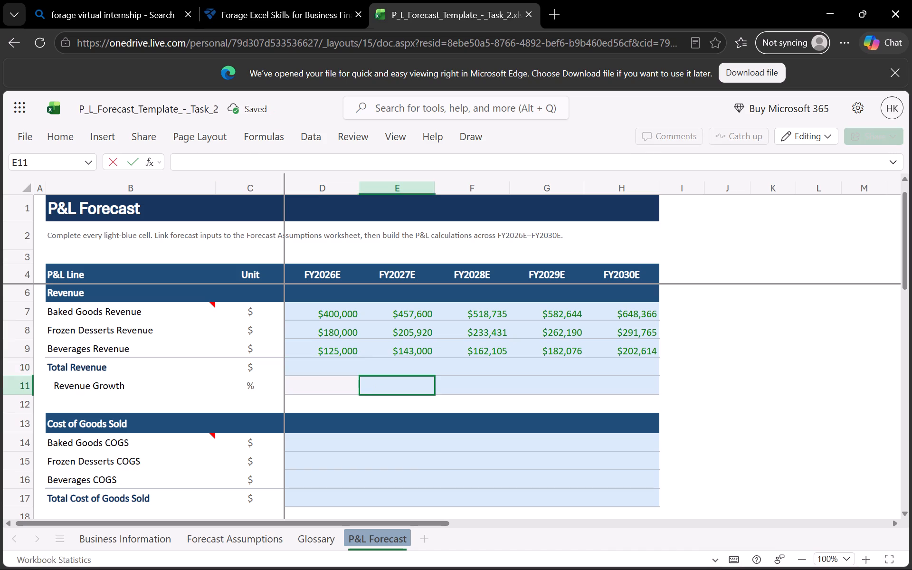
# Enter the FY2026E and FY2027E Total Revenue formulas: =SUM(D6:D9) in D10 and =SUM(E6:E9) in E10.
pyautogui.click(355, 366)
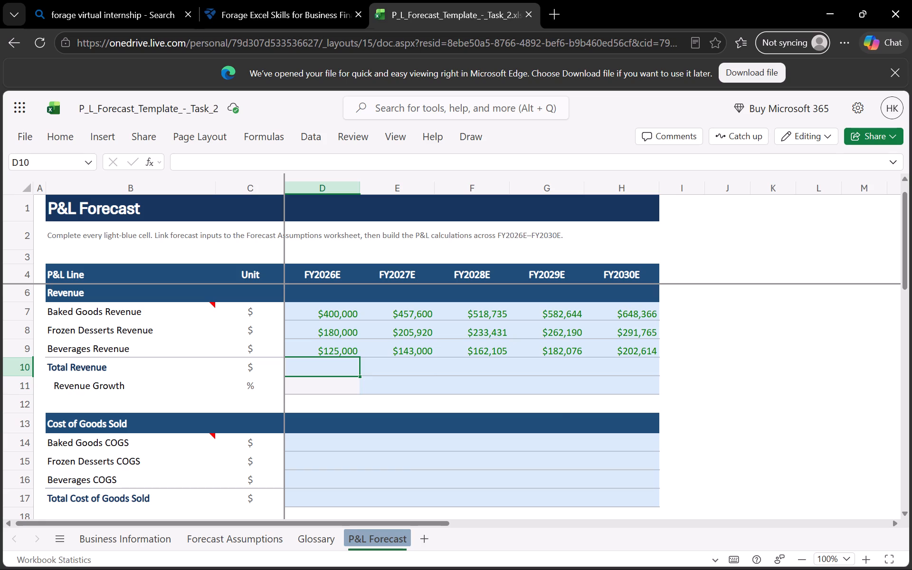
pyautogui.press('=')
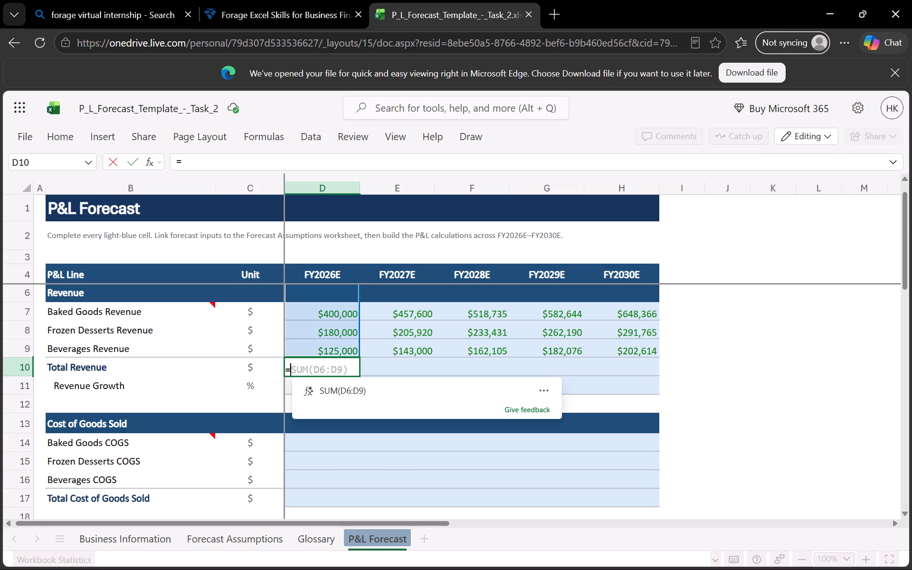
pyautogui.click(339, 387)
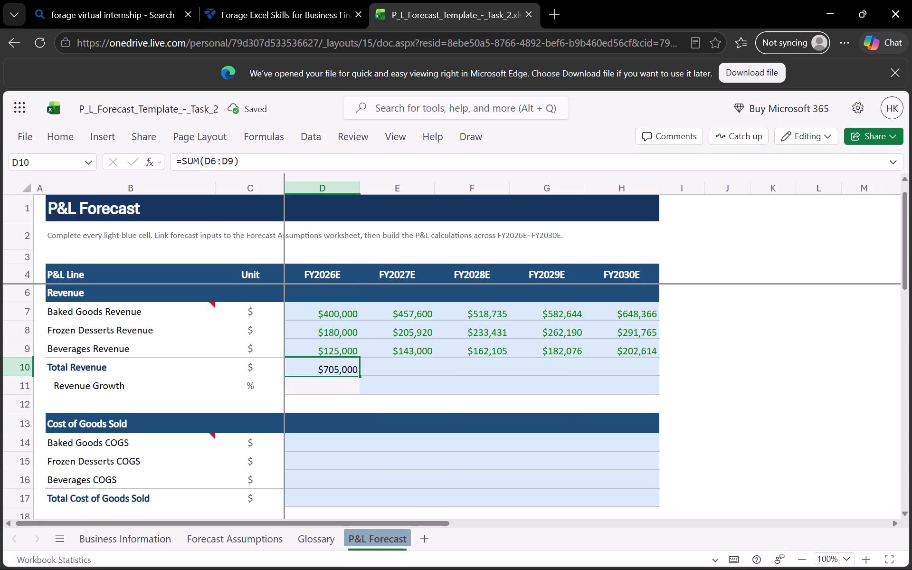
pyautogui.click(415, 368)
pyautogui.press('=')
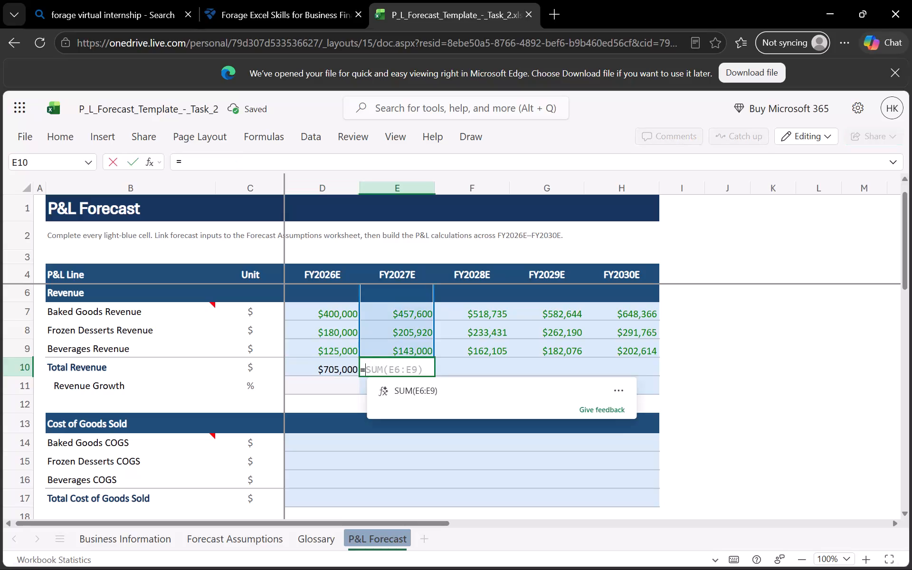
pyautogui.click(405, 390)
# Enter the FY2028E Total Revenue formula =SUM(F6:F9) in F10, keeping F11 empty.
pyautogui.click(473, 365)
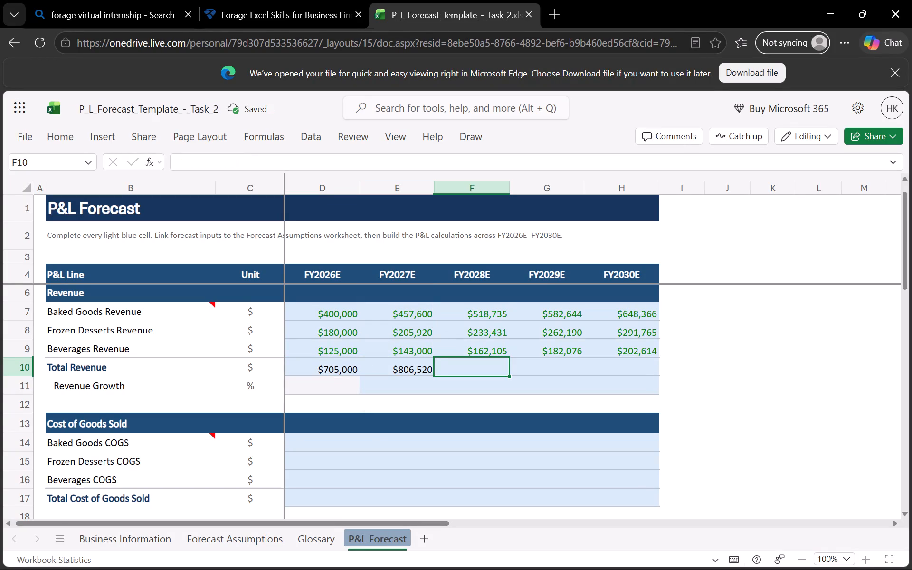
pyautogui.press('=')
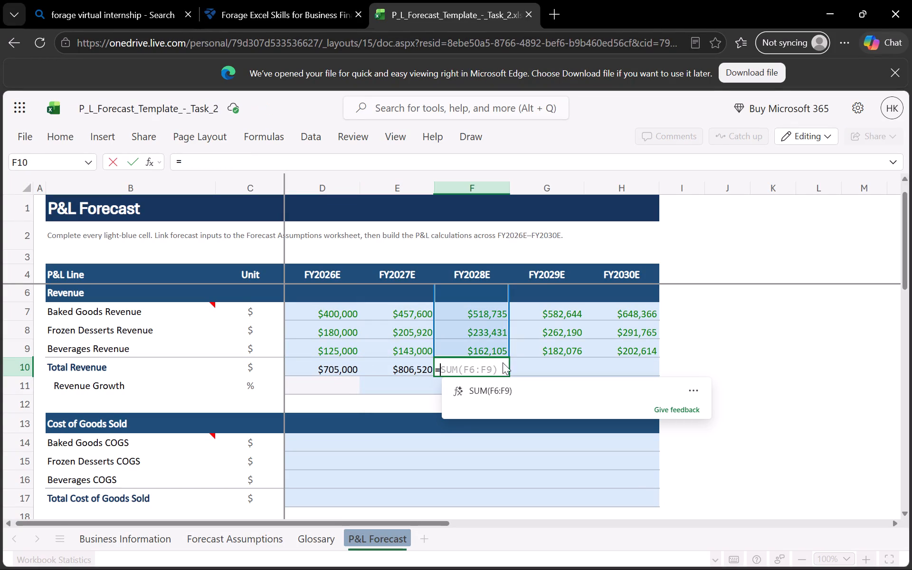
pyautogui.click(503, 364)
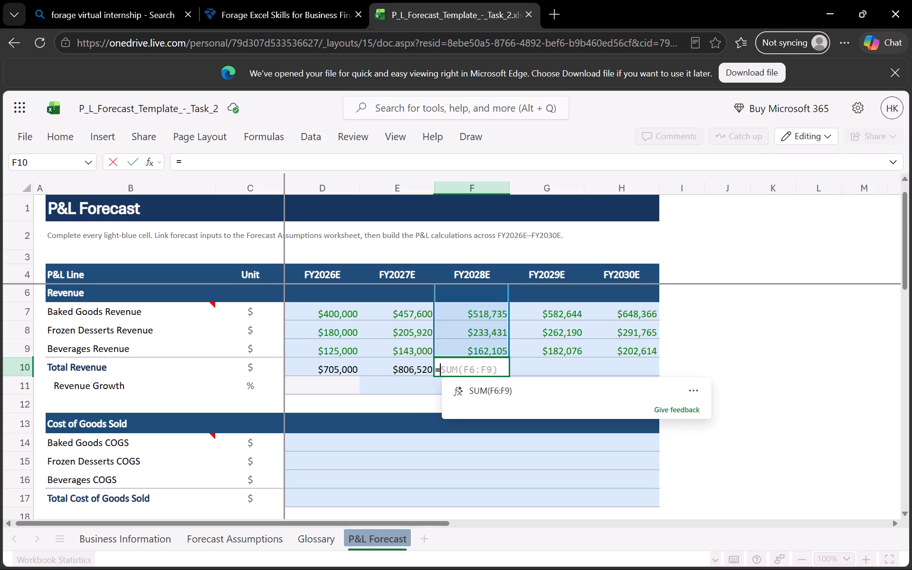
pyautogui.click(485, 368)
pyautogui.click(483, 387)
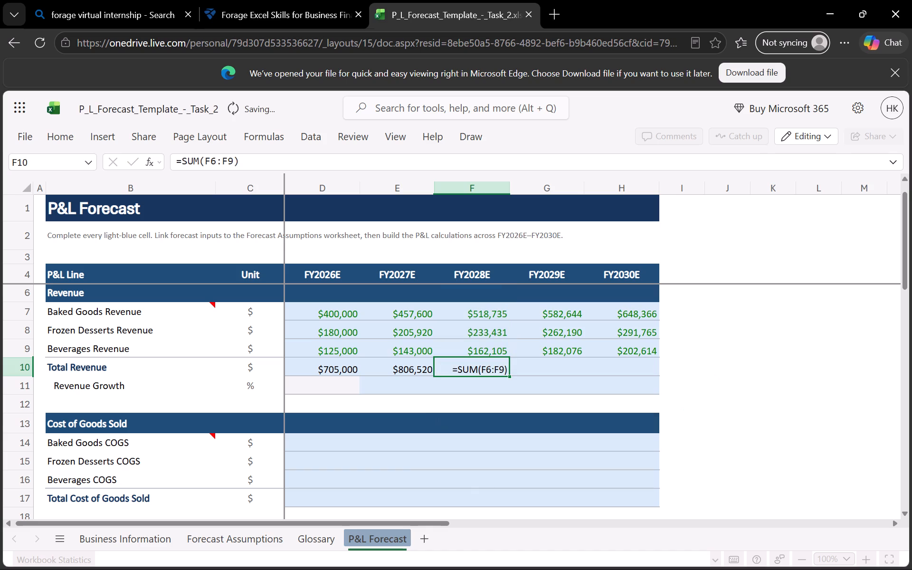
pyautogui.press('Return')
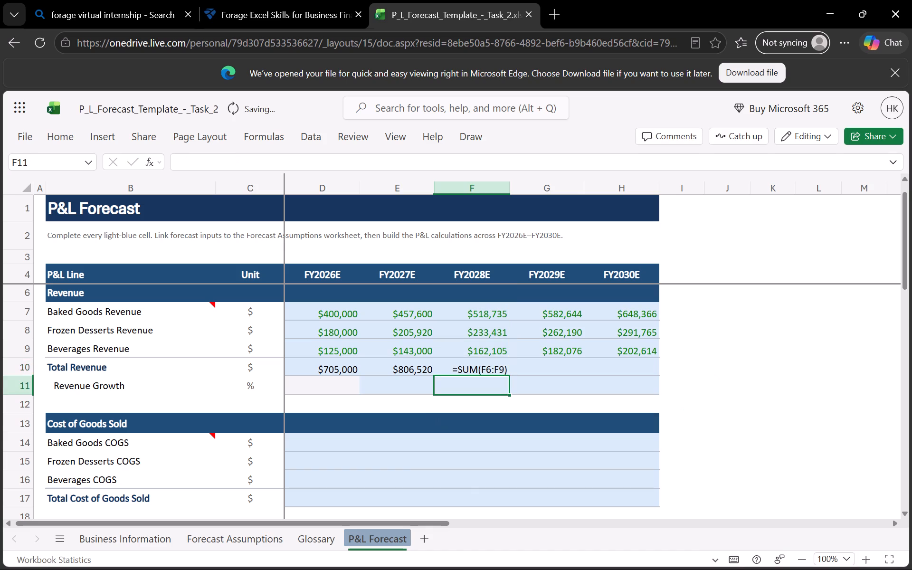
pyautogui.press('BackSpace')
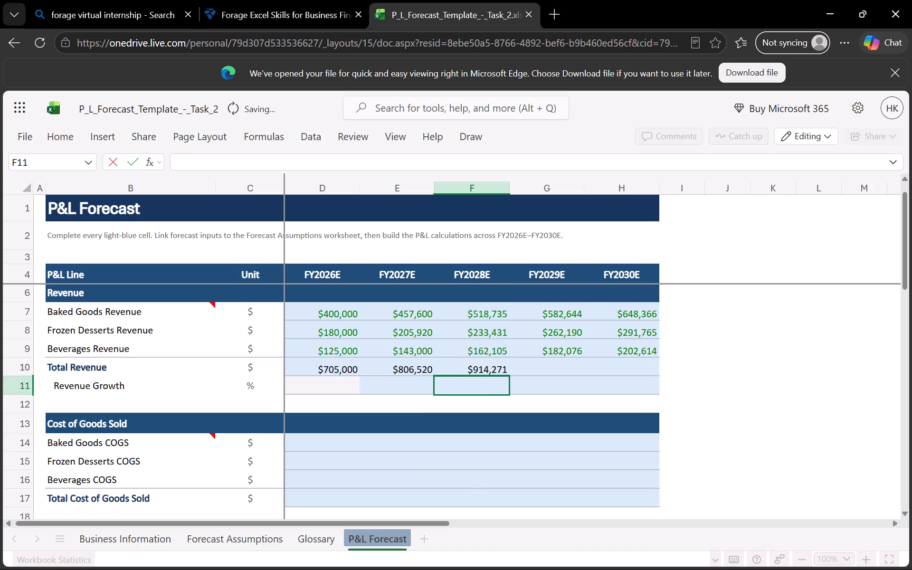
# Enter the FY2029E and FY2030E Total Revenue formulas: =SUM(G6:G9) in G10 and =SUM(H6:H9) in H10.
pyautogui.click(569, 361)
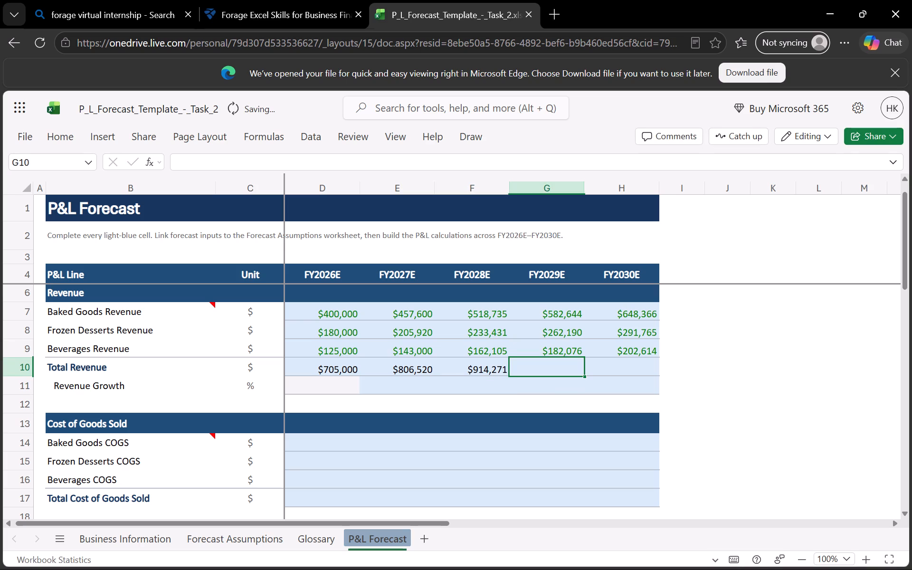
pyautogui.press('=')
pyautogui.click(552, 385)
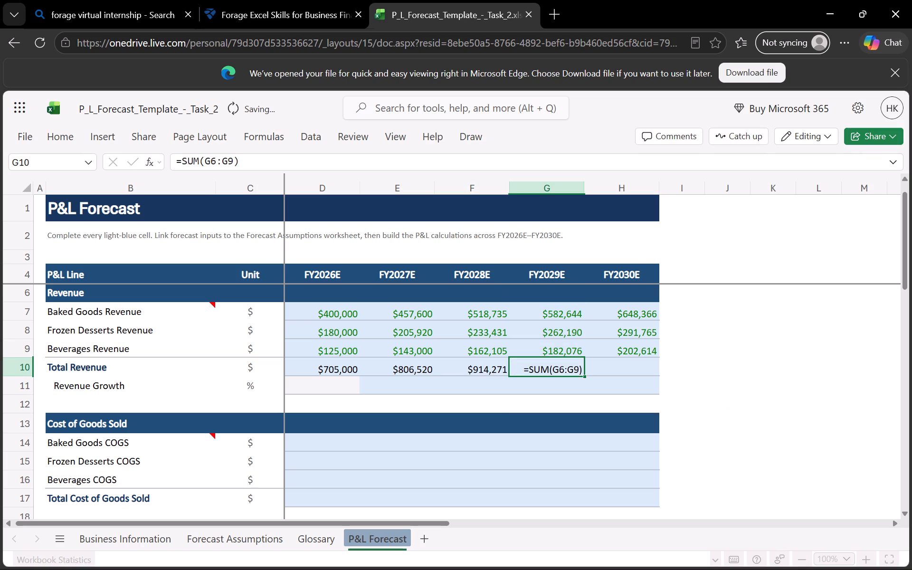
pyautogui.click(610, 367)
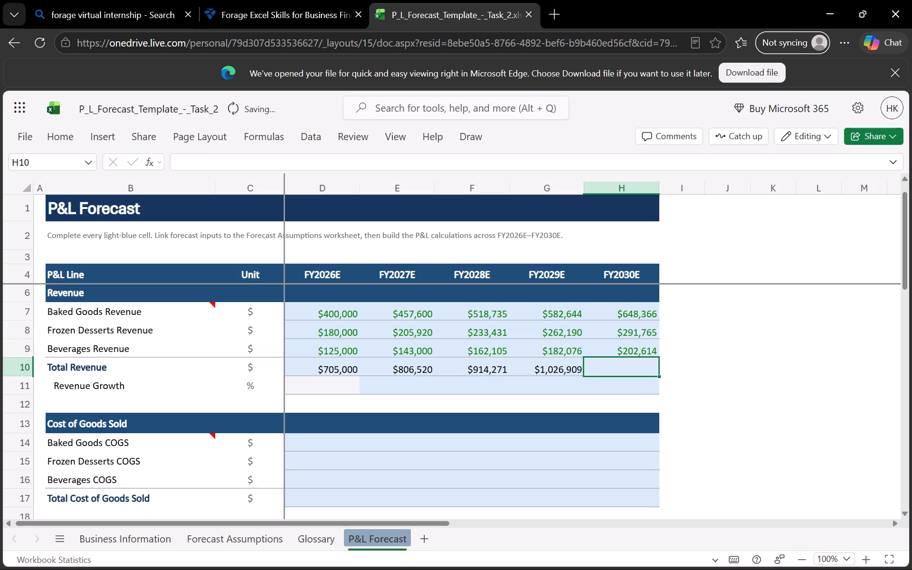
pyautogui.press('=')
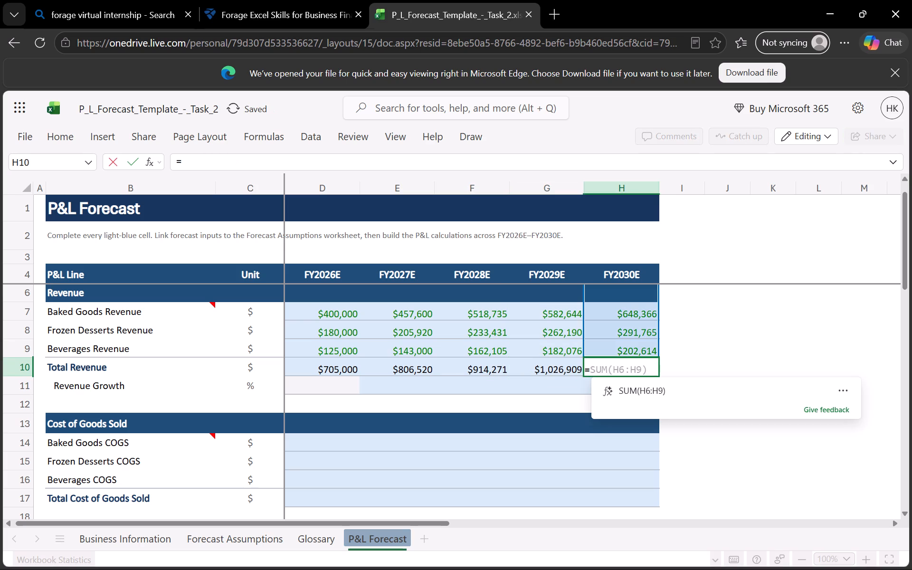
pyautogui.moveTo(622, 369); pyautogui.dragTo(624, 386)
pyautogui.click(624, 386)
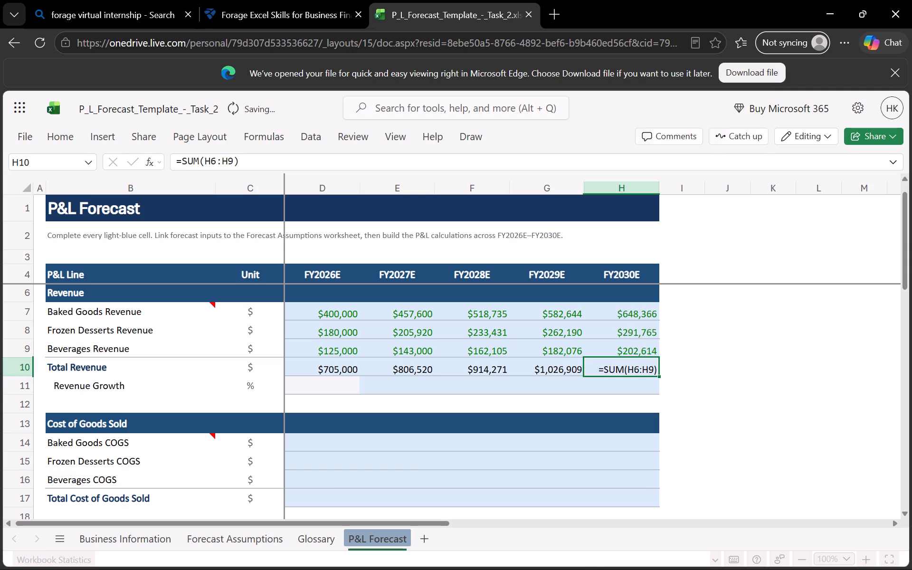
# Complete the entry of the FY2030E Total Revenue formula =SUM(H6:H9) in H10.
pyautogui.press('Return')
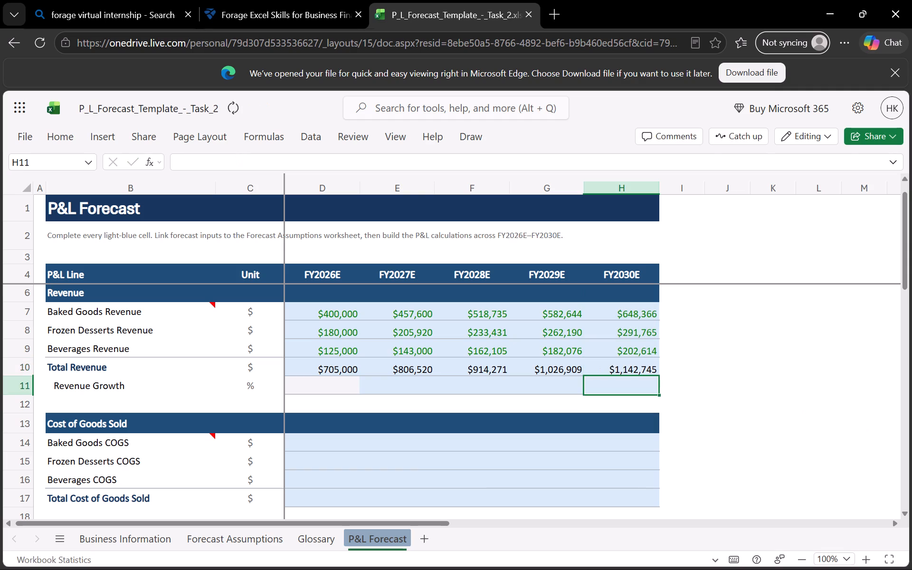
# Look up the Revenue Growth % formula in the Forage task's Financial Modeling Formula Guide and return to the P&L Forecast workbook.
pyautogui.click(347, 388)
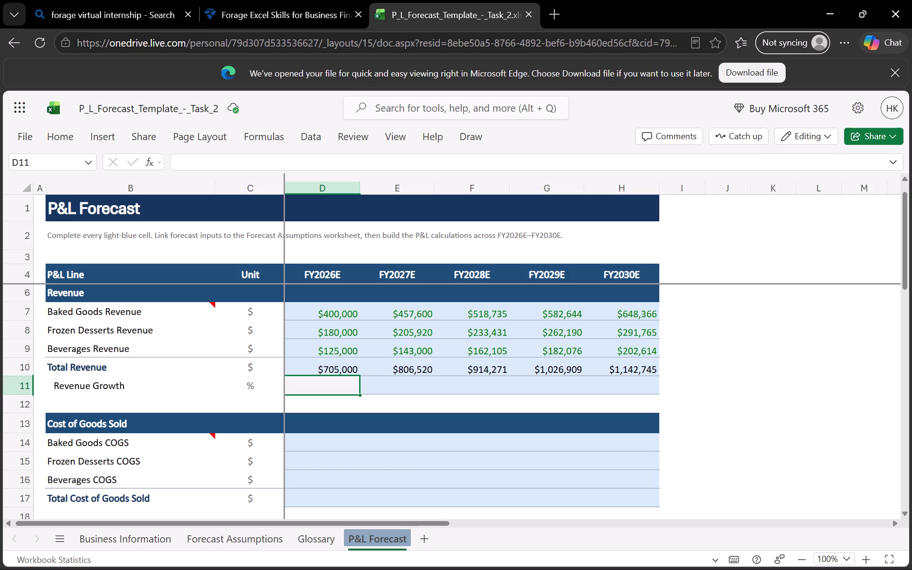
pyautogui.click(395, 386)
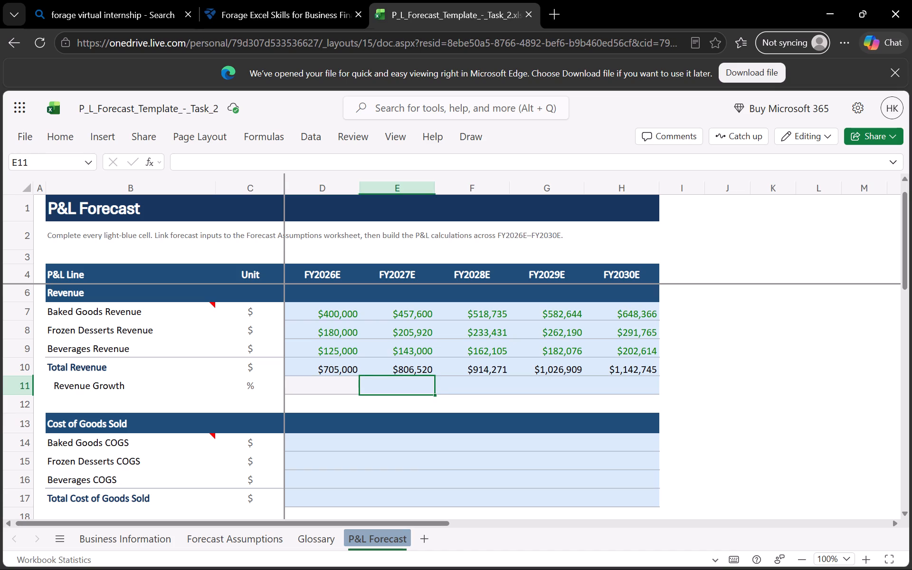
pyautogui.click(302, 27)
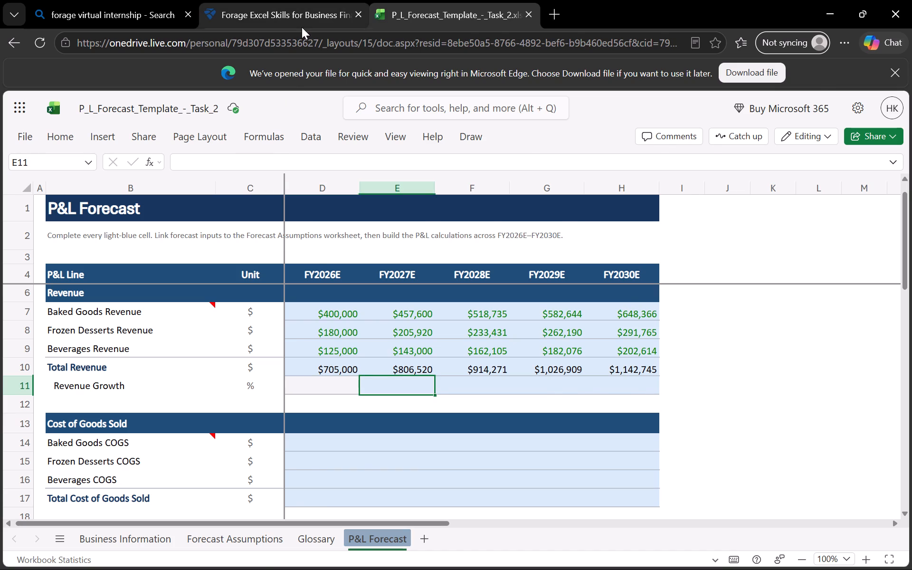
pyautogui.click(827, 441)
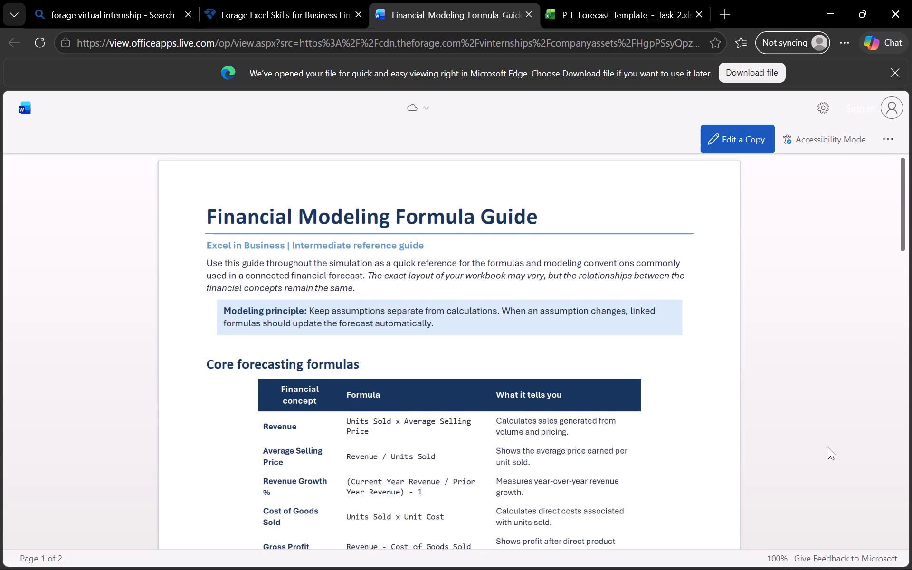
pyautogui.scroll(-1, 828, 447)
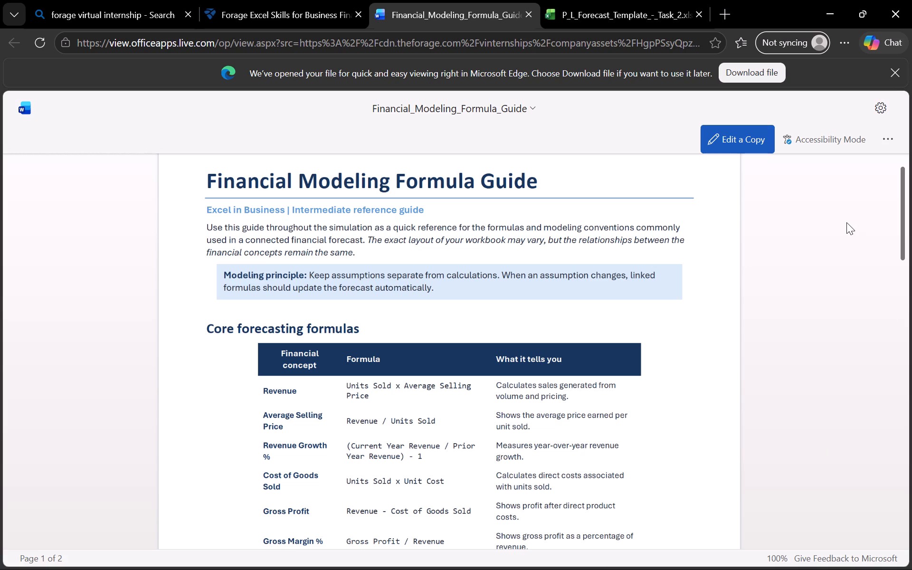
pyautogui.click(653, 26)
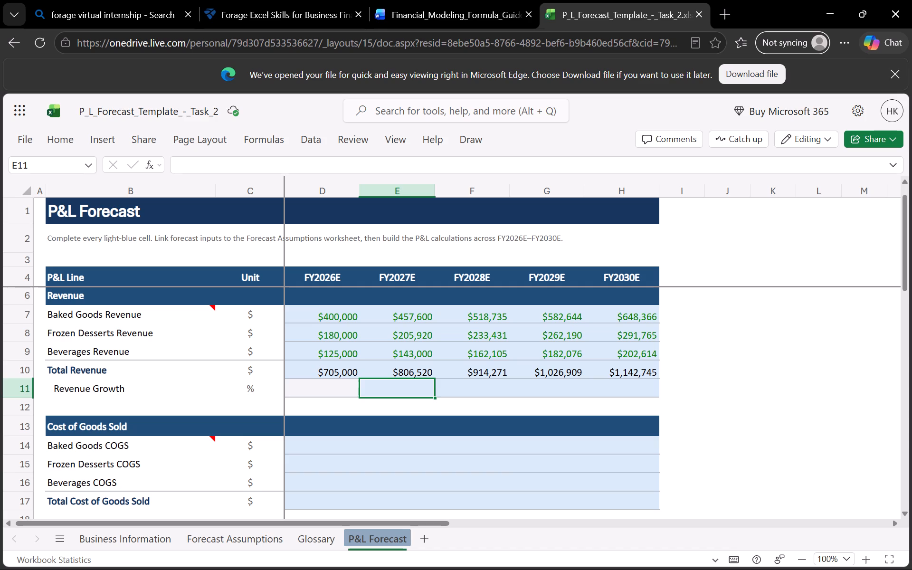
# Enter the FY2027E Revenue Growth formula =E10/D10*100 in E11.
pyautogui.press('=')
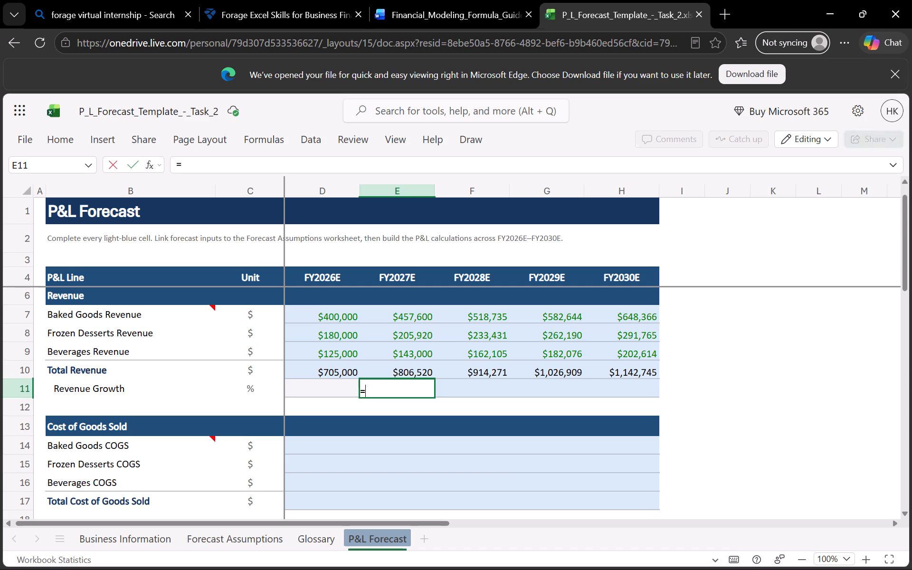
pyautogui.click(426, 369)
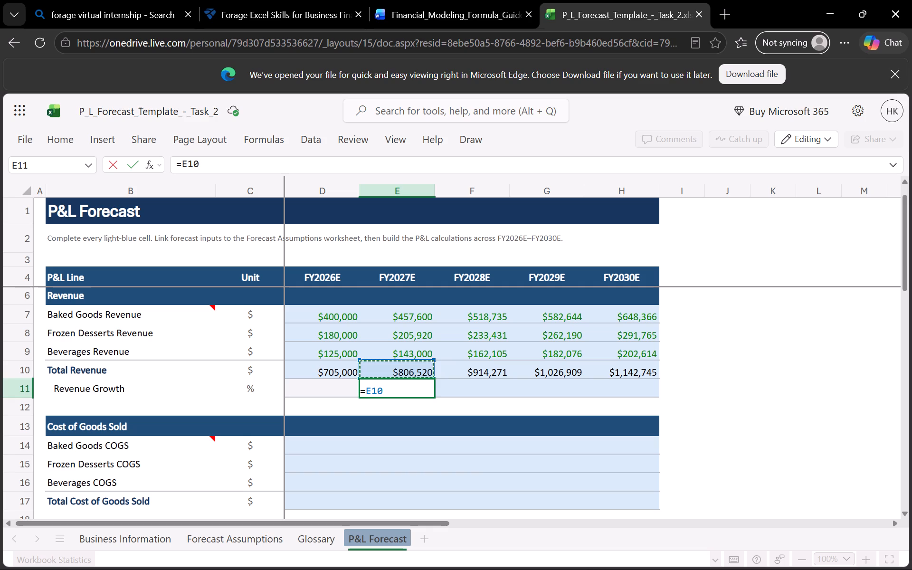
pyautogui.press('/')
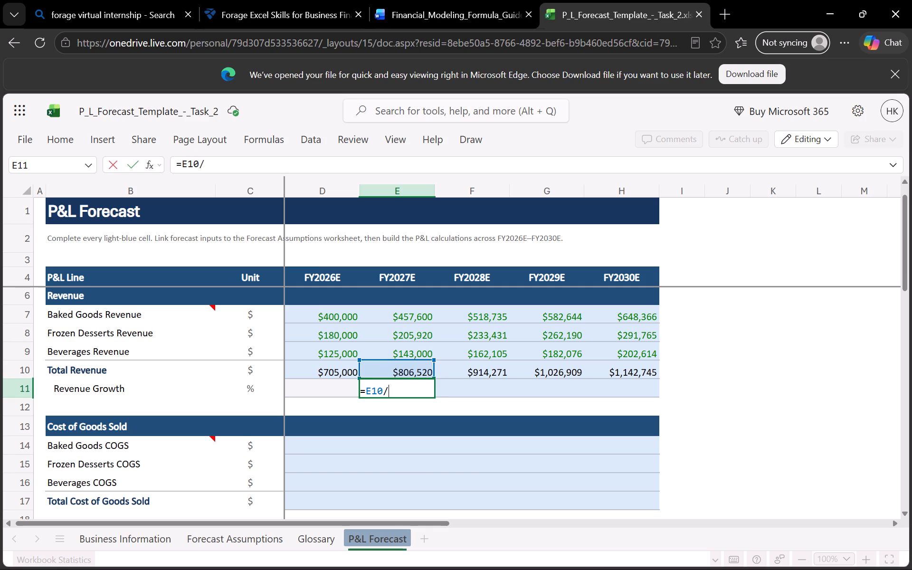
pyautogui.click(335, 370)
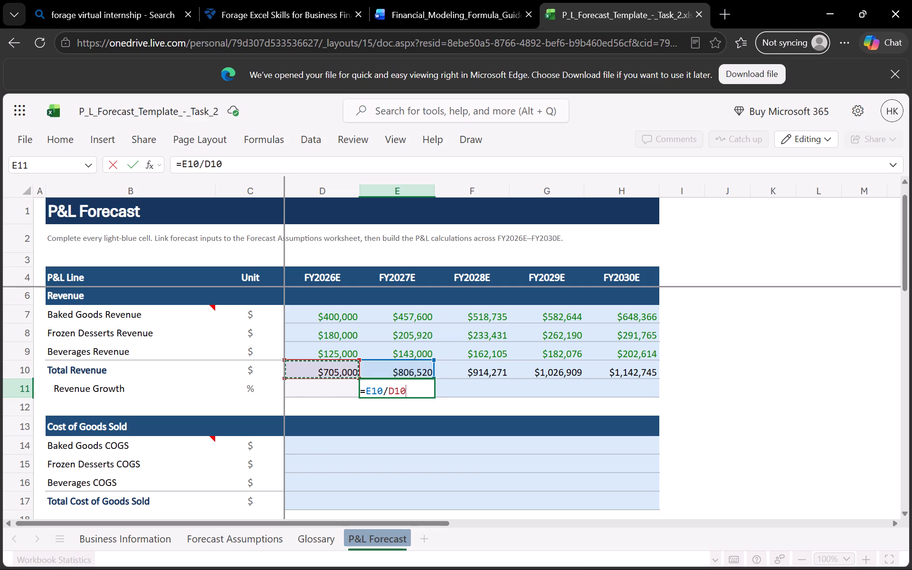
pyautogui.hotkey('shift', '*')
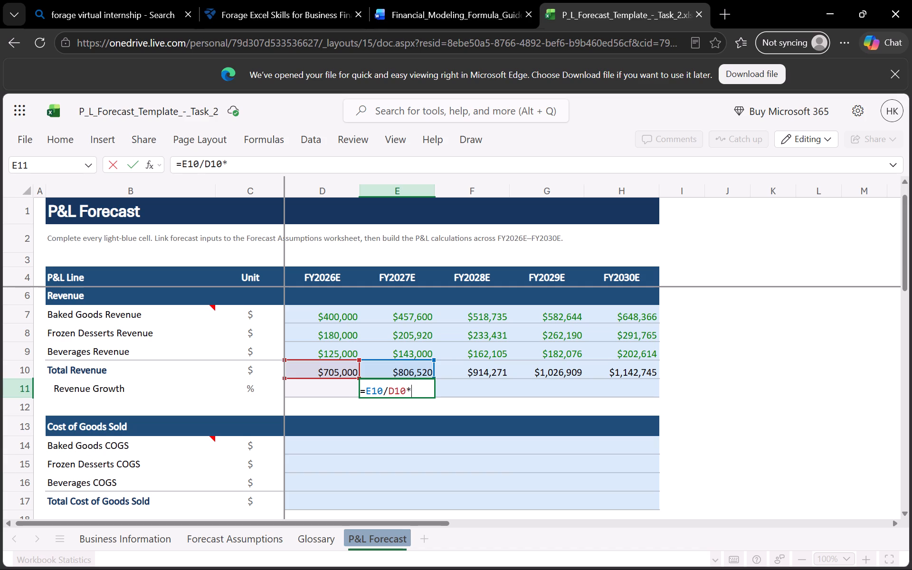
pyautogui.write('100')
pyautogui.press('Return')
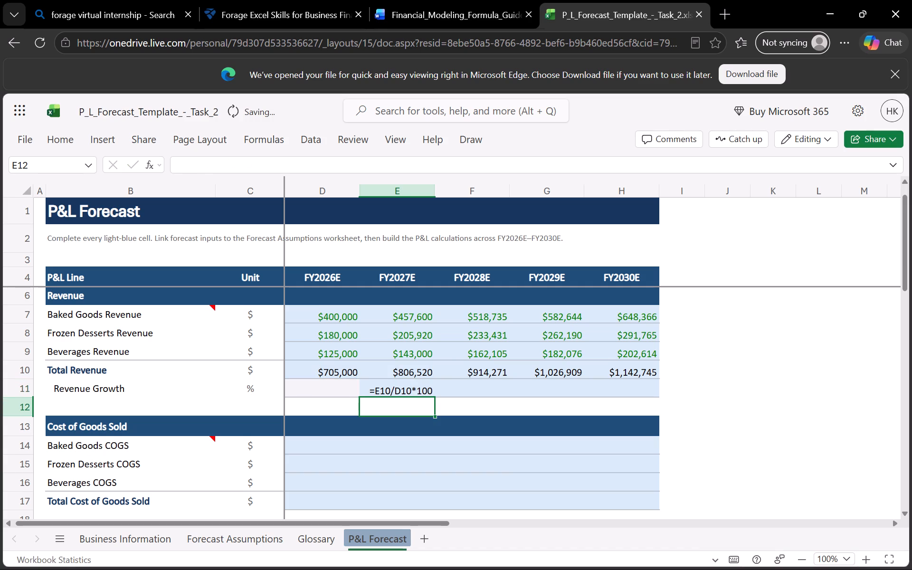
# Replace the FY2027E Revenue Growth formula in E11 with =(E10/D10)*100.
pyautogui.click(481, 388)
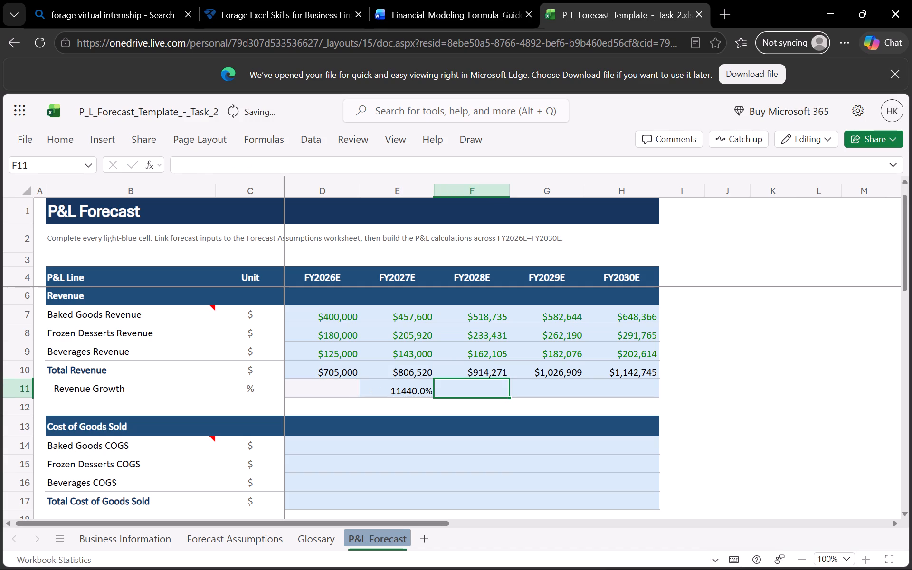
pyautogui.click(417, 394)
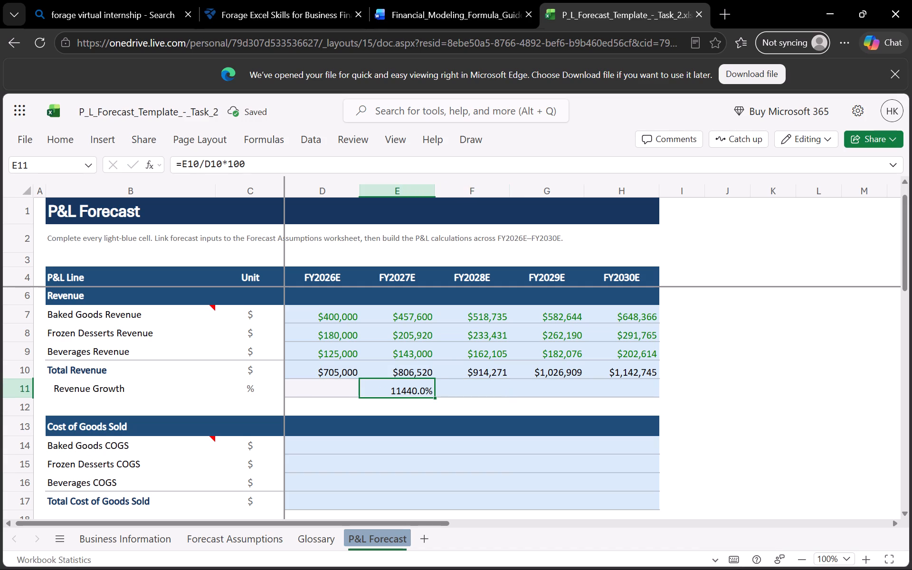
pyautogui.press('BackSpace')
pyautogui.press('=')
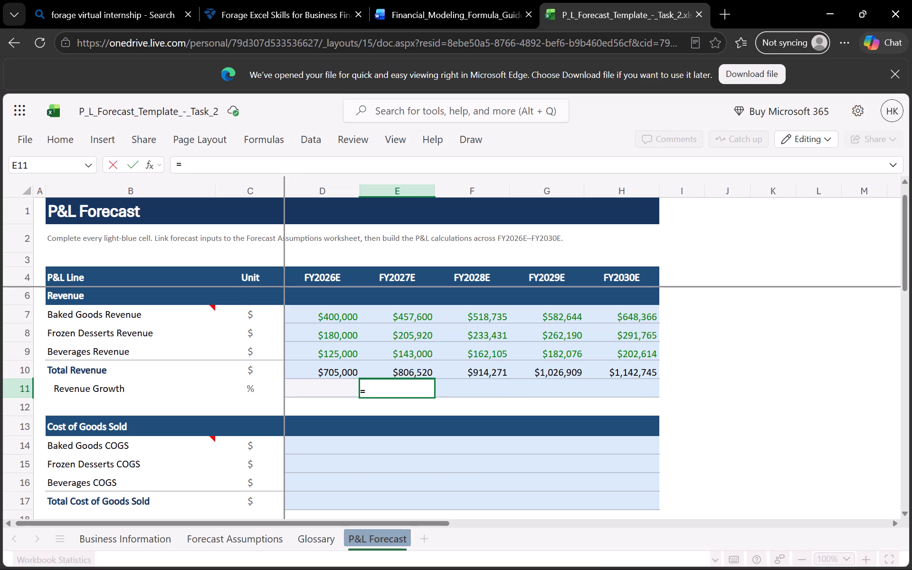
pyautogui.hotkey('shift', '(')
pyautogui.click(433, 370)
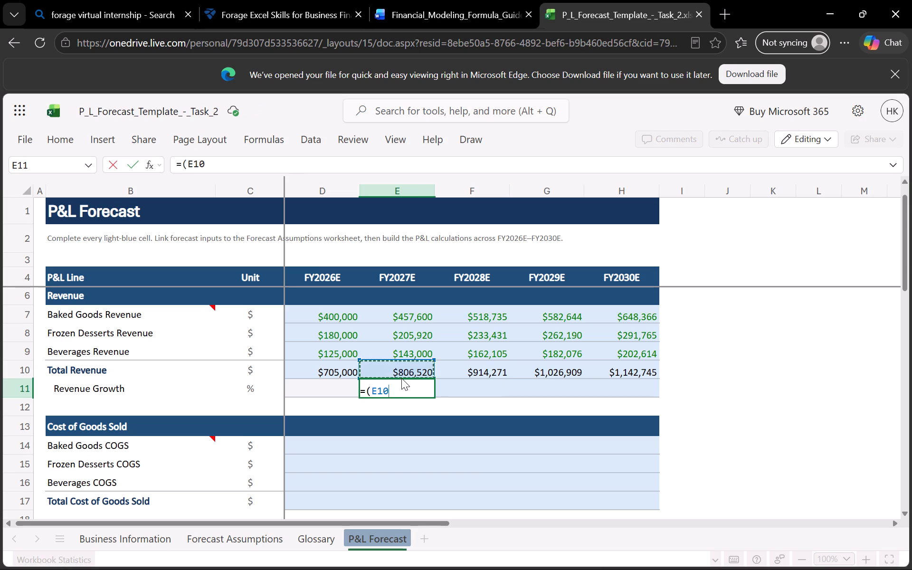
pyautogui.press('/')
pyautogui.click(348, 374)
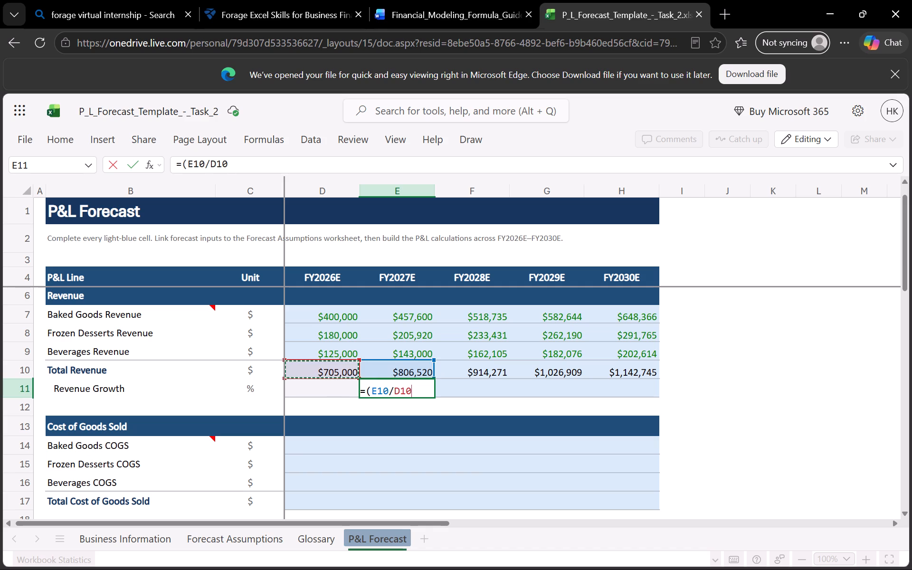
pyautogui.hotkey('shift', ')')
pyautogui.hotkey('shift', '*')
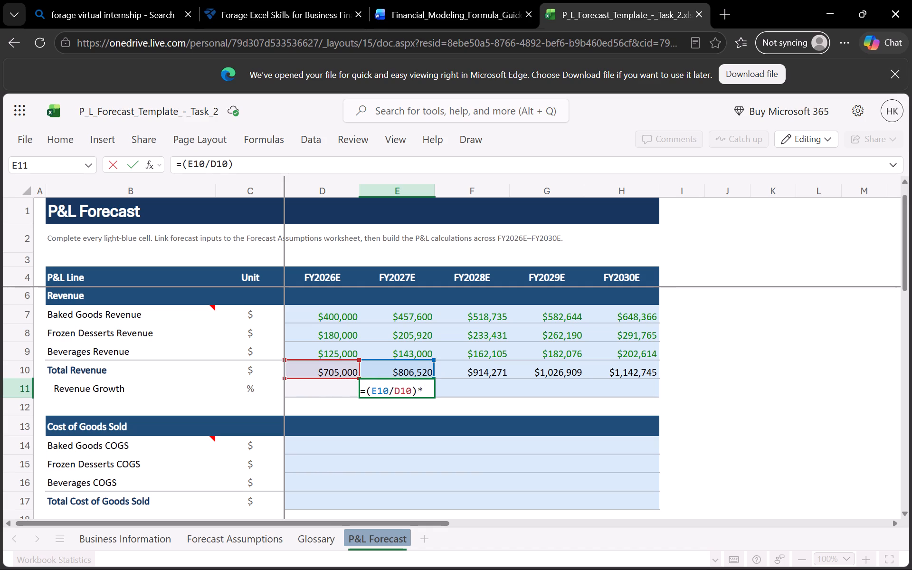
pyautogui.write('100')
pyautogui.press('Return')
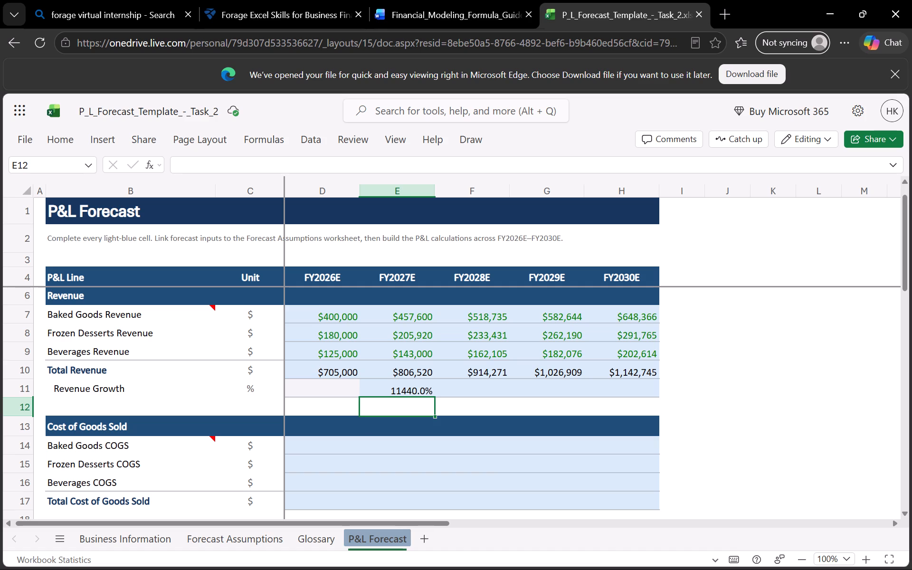
# Replace the FY2027E Revenue Growth formula in E11 with =(E10/D10)-1.
pyautogui.click(324, 445)
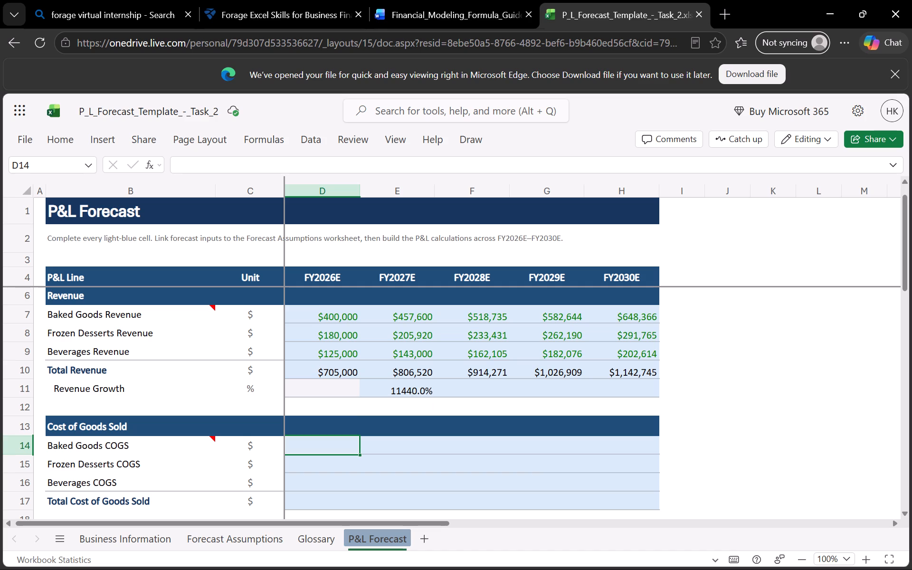
pyautogui.click(412, 398)
pyautogui.click(412, 393)
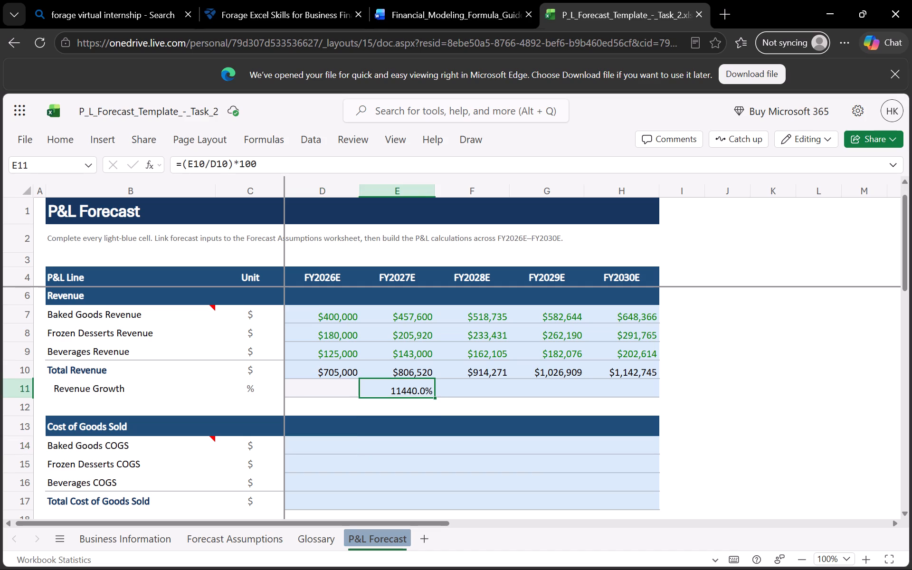
pyautogui.press('BackSpace')
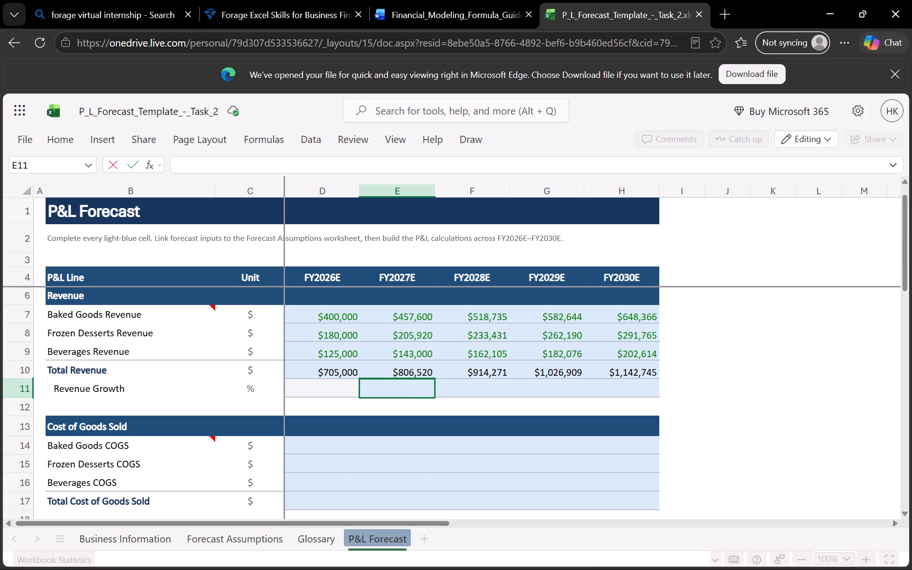
pyautogui.press('=')
pyautogui.hotkey('shift', '(')
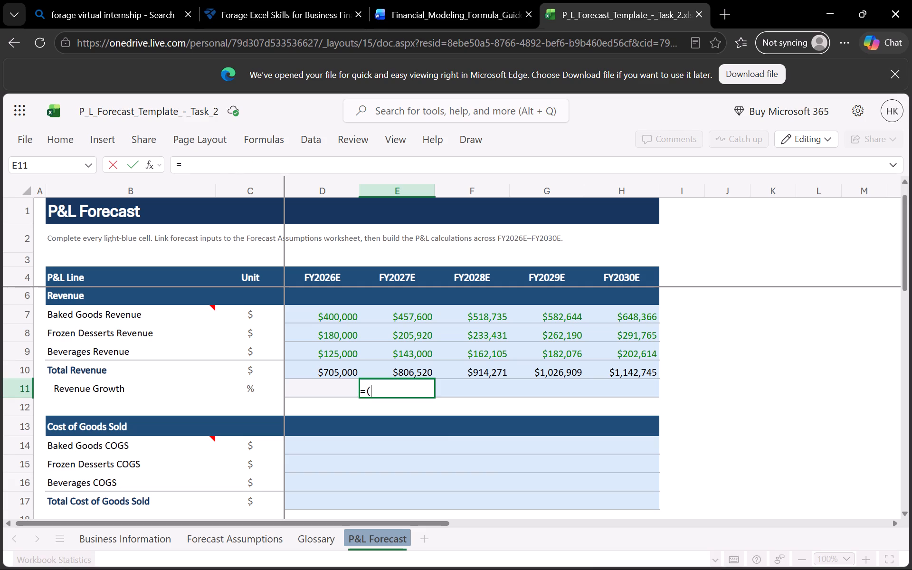
pyautogui.click(425, 369)
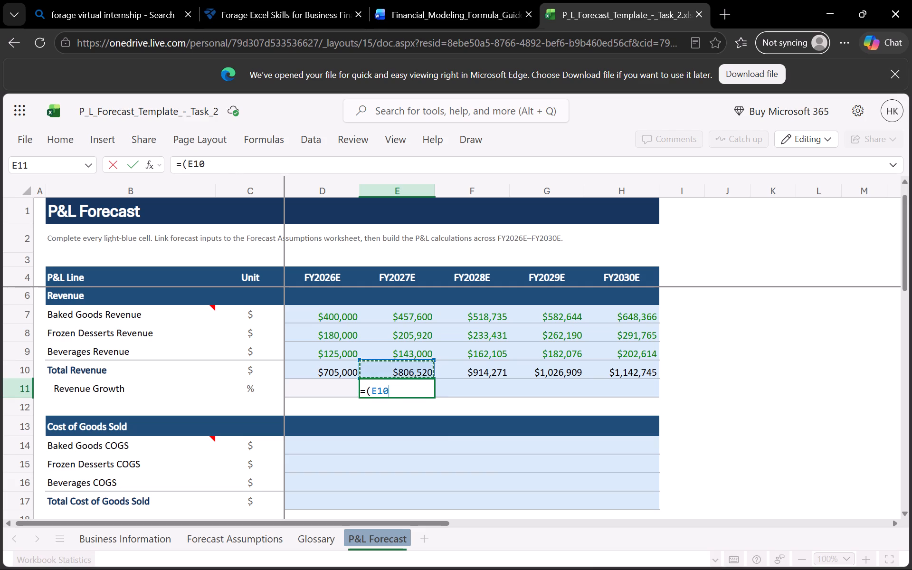
pyautogui.press('/')
pyautogui.click(347, 372)
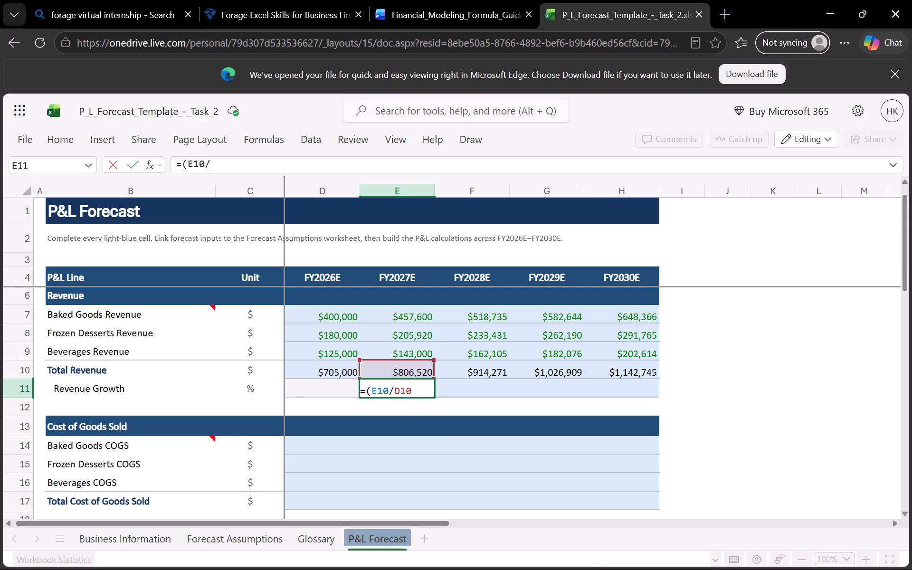
pyautogui.hotkey('shift', ')')
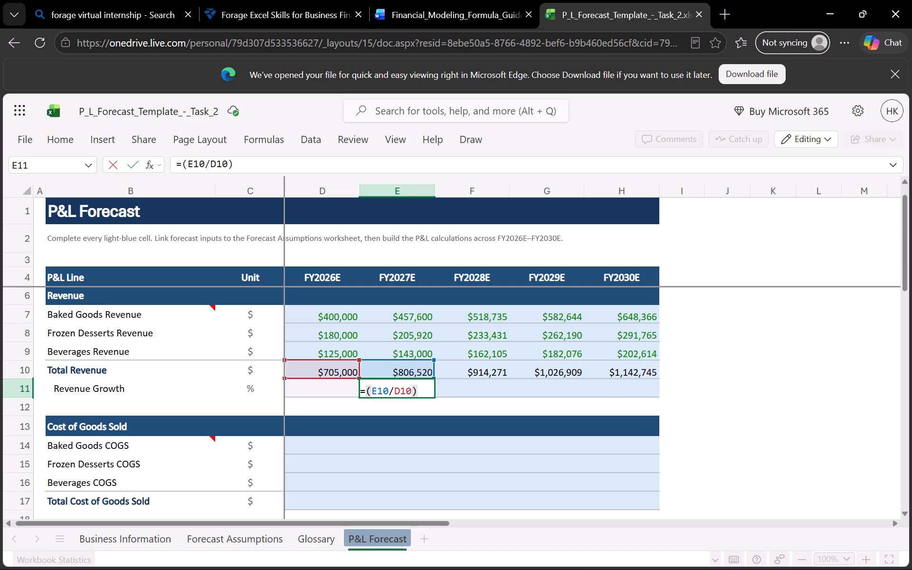
pyautogui.write('-1')
pyautogui.press('Return')
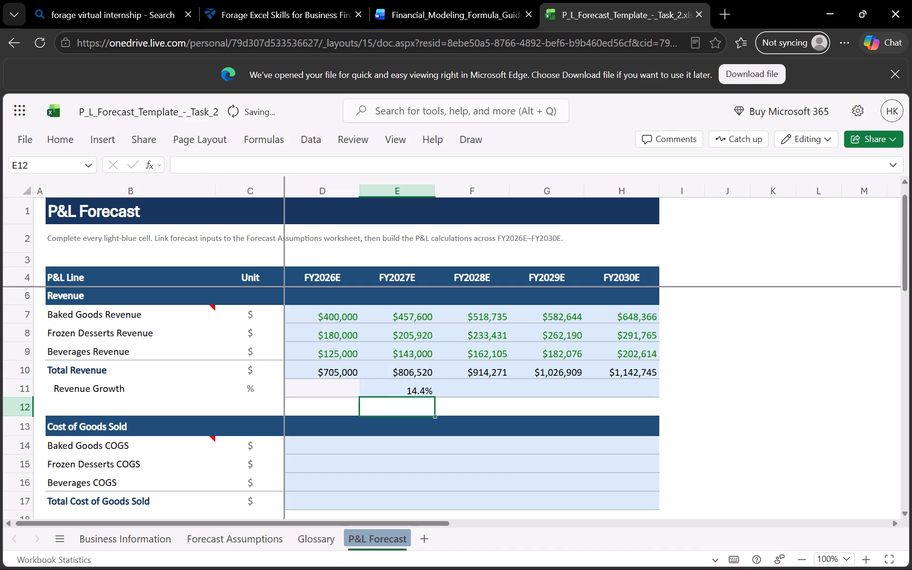
# Enter the FY2028E Revenue Growth formula =(F10/E10)-1 in F11.
pyautogui.click(484, 382)
pyautogui.press('=')
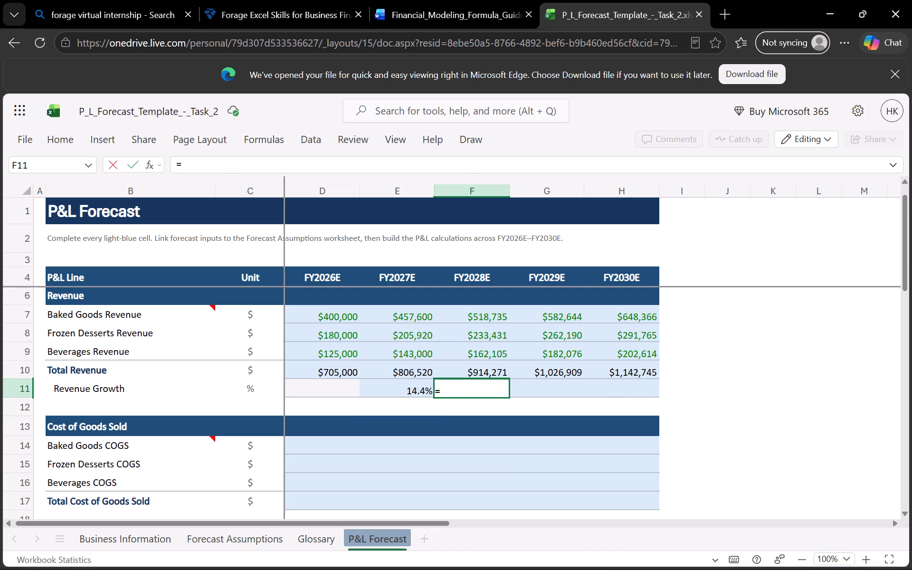
pyautogui.hotkey('shift', '(')
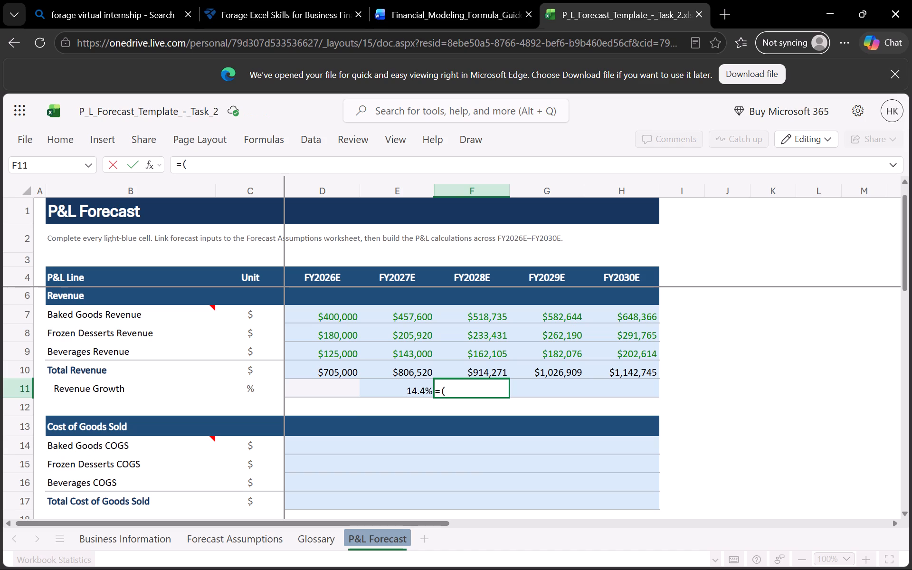
pyautogui.click(481, 367)
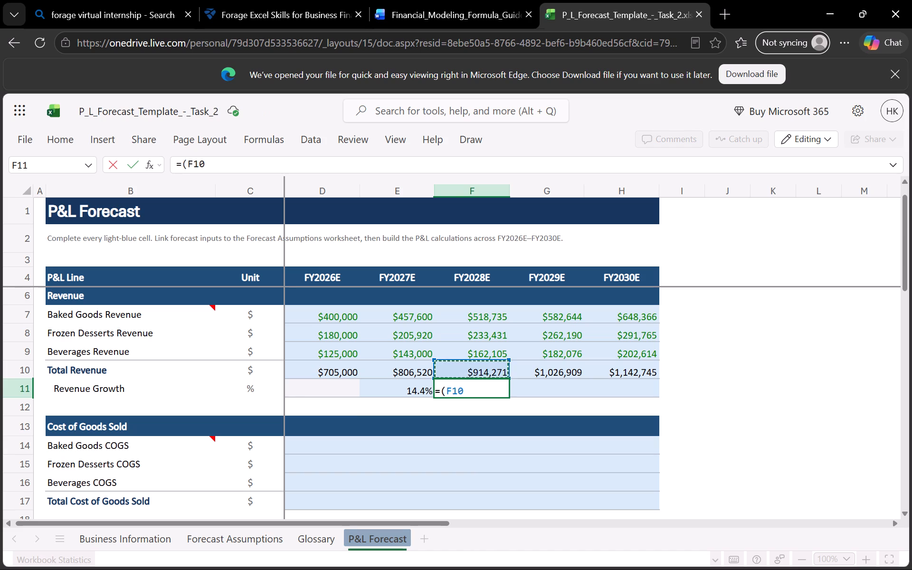
pyautogui.press('/')
pyautogui.click(411, 370)
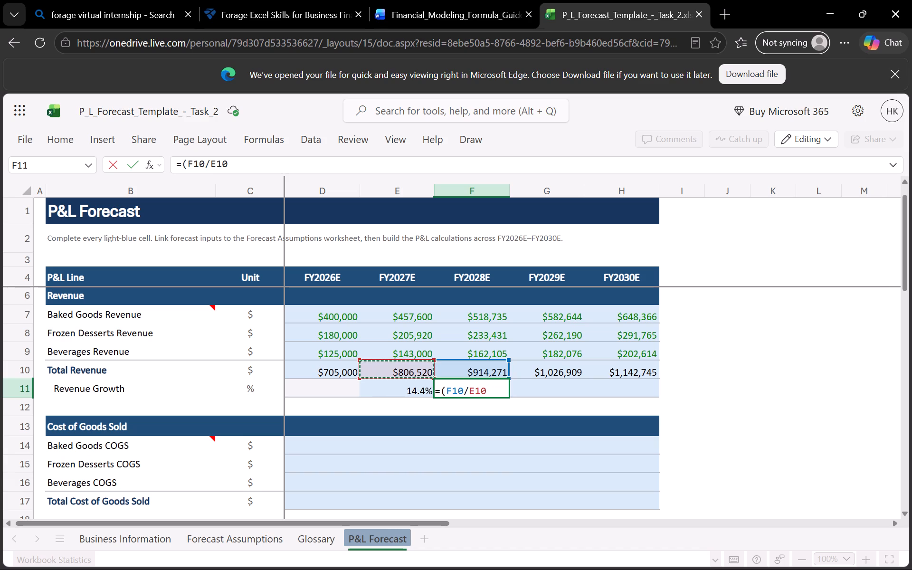
pyautogui.write(')-1')
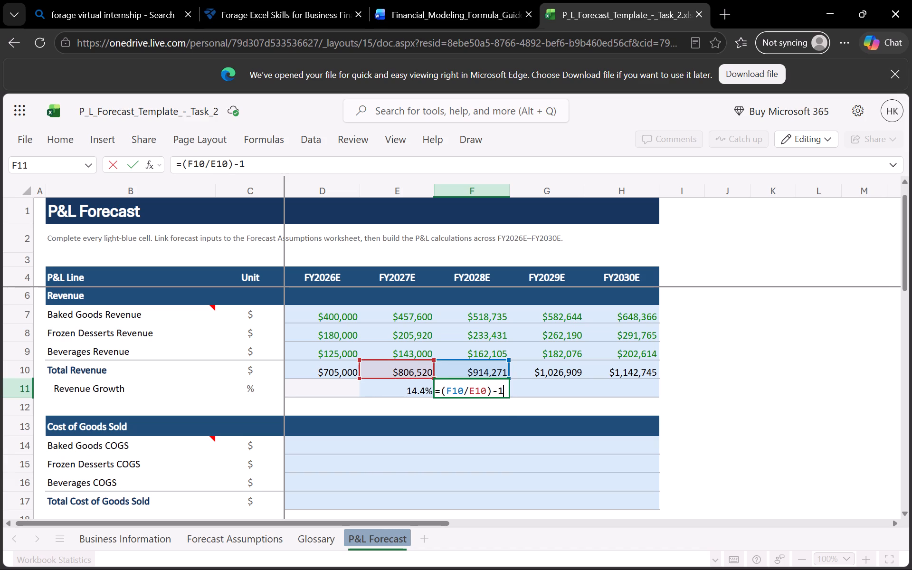
pyautogui.press('Return')
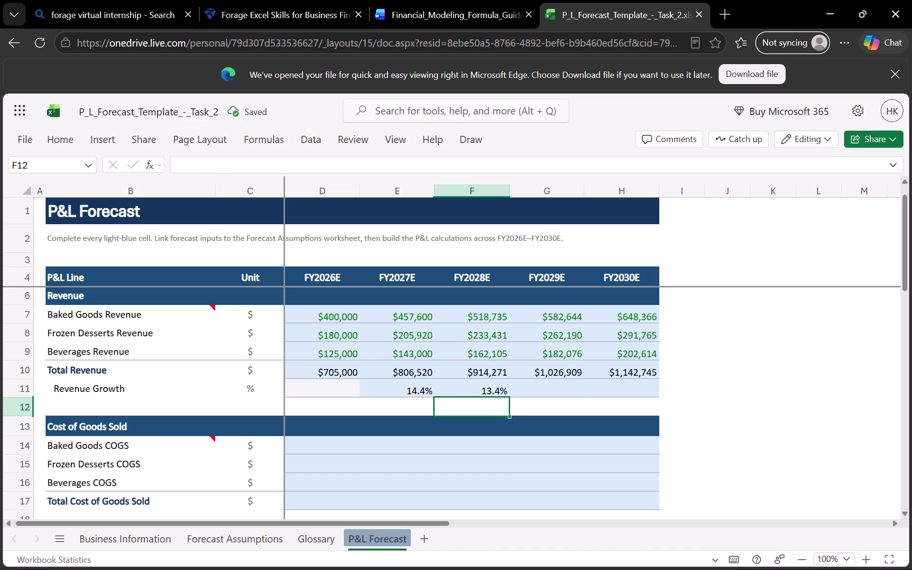
# Enter the FY2029E Revenue Growth formula =(G10/F10:G11)-1 in G11.
pyautogui.click(542, 389)
pyautogui.write('=(')
pyautogui.click(574, 372)
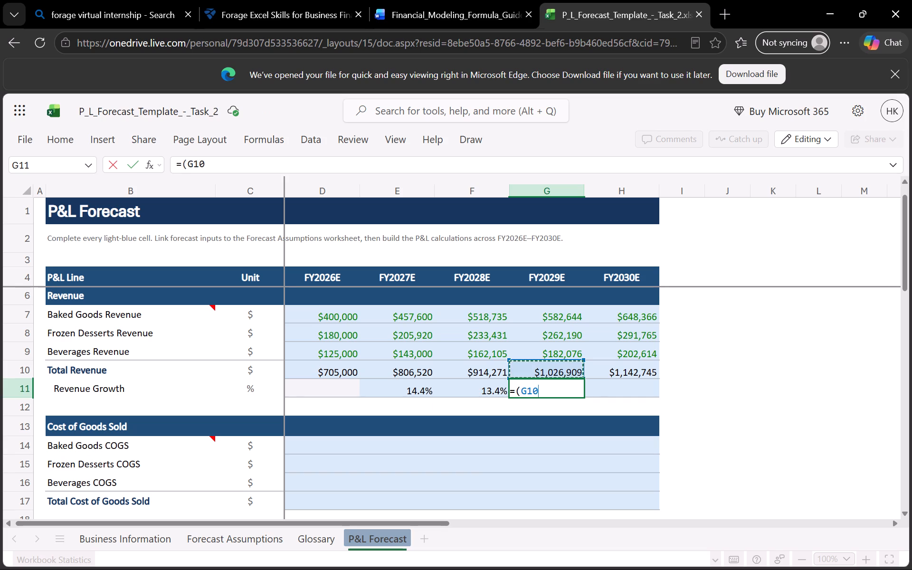
pyautogui.press('/')
pyautogui.keyDown('shift'); pyautogui.click(466, 370); pyautogui.keyUp('shift')
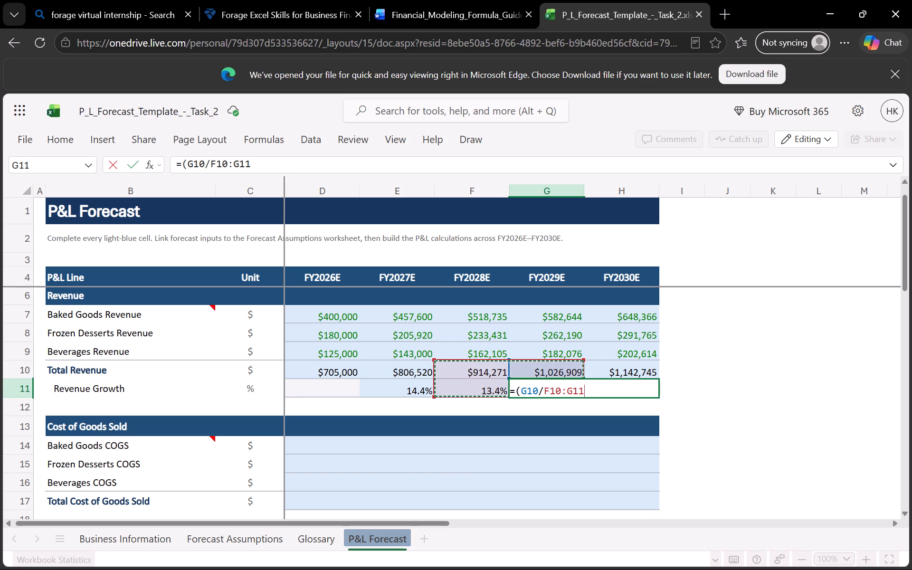
pyautogui.hotkey('shift', ')')
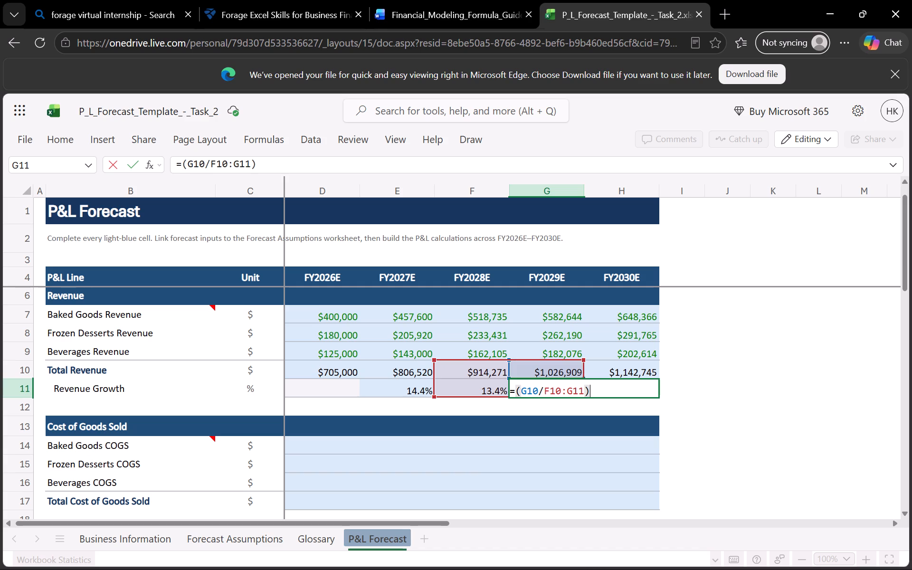
pyautogui.write('-1')
pyautogui.press('Return')
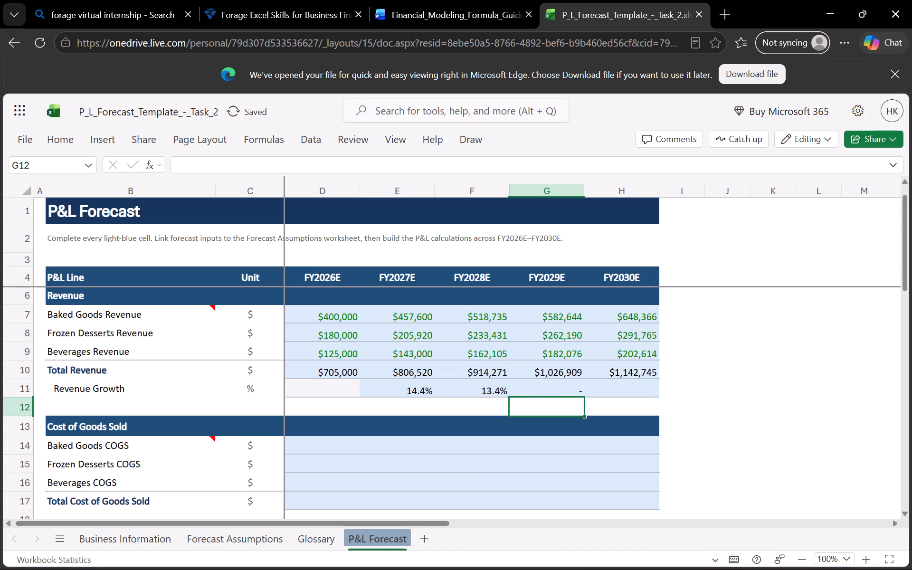
# Correct the FY2029E Revenue Growth formula in G11 to =(G10/F10)-1.
pyautogui.click(572, 390)
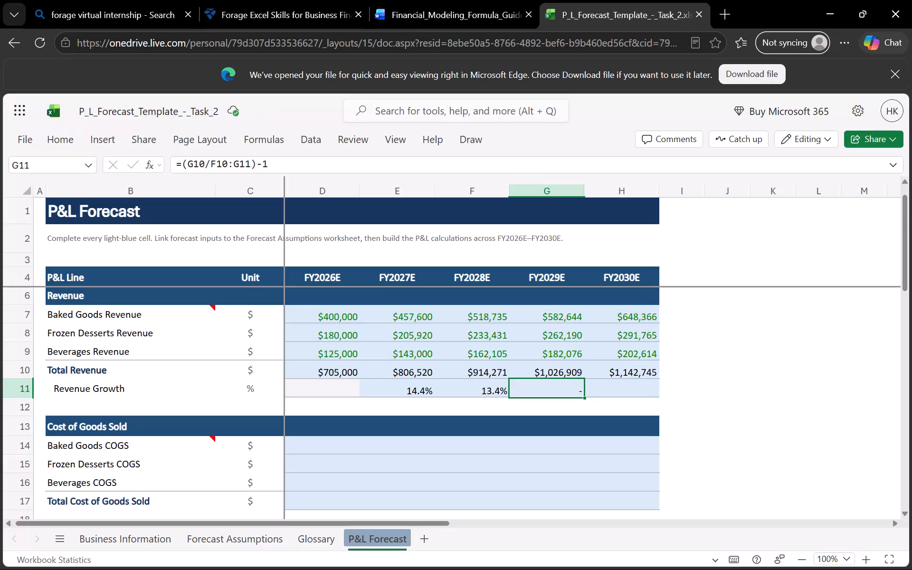
pyautogui.click(247, 168)
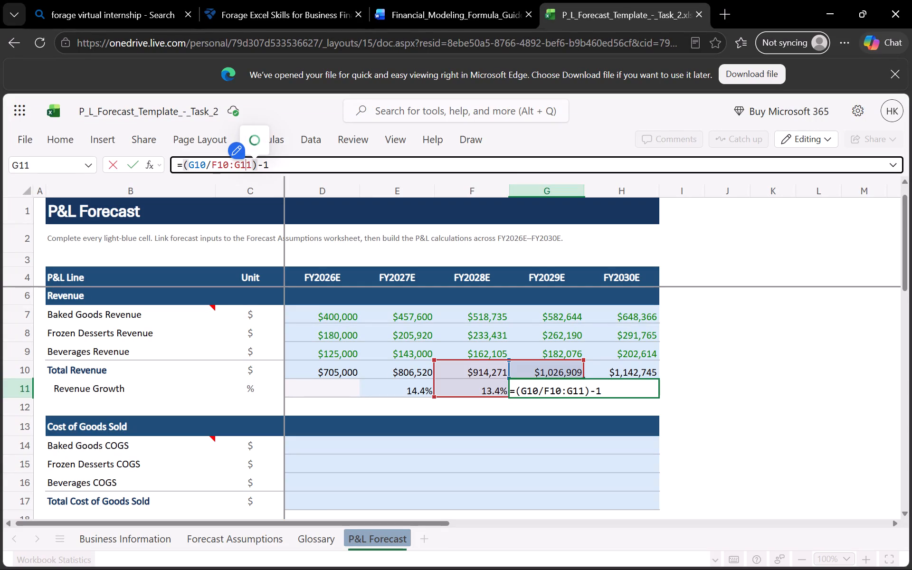
pyautogui.click(249, 163)
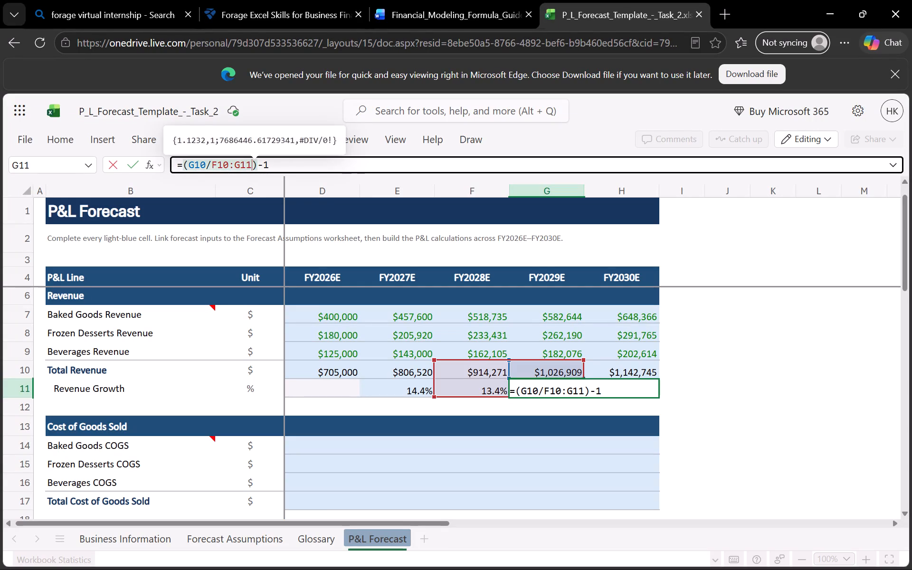
pyautogui.press('BackSpace')
pyautogui.press('BackSpace')
pyautogui.press('BackSpace')
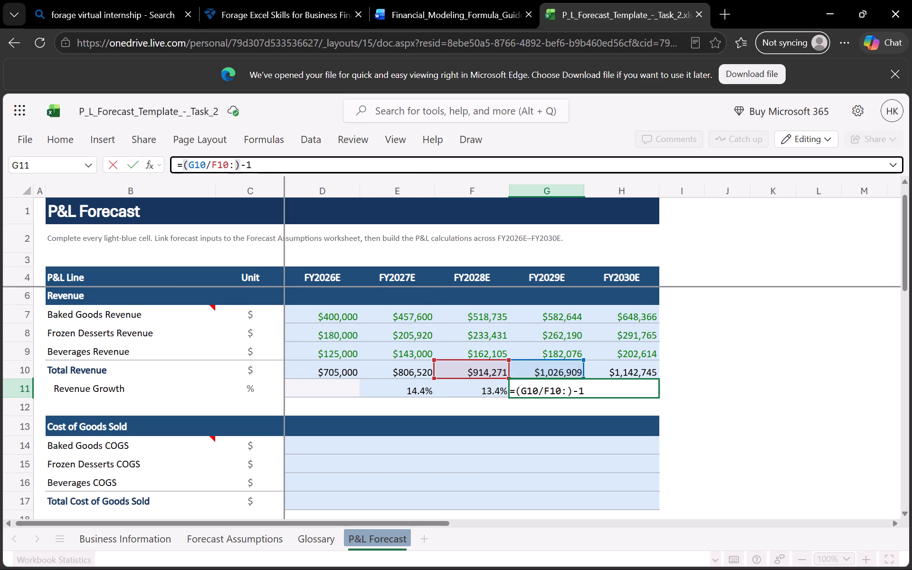
pyautogui.press('BackSpace')
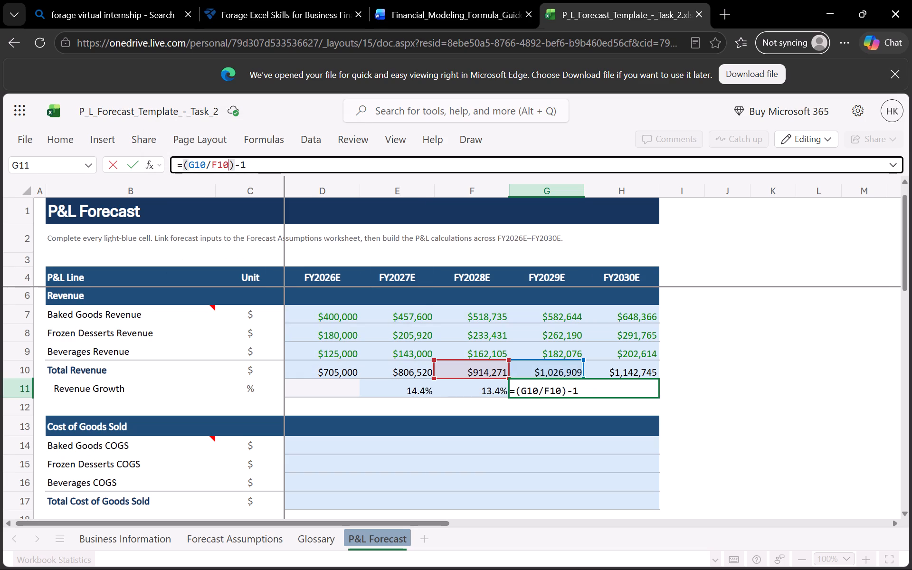
pyautogui.press('Return')
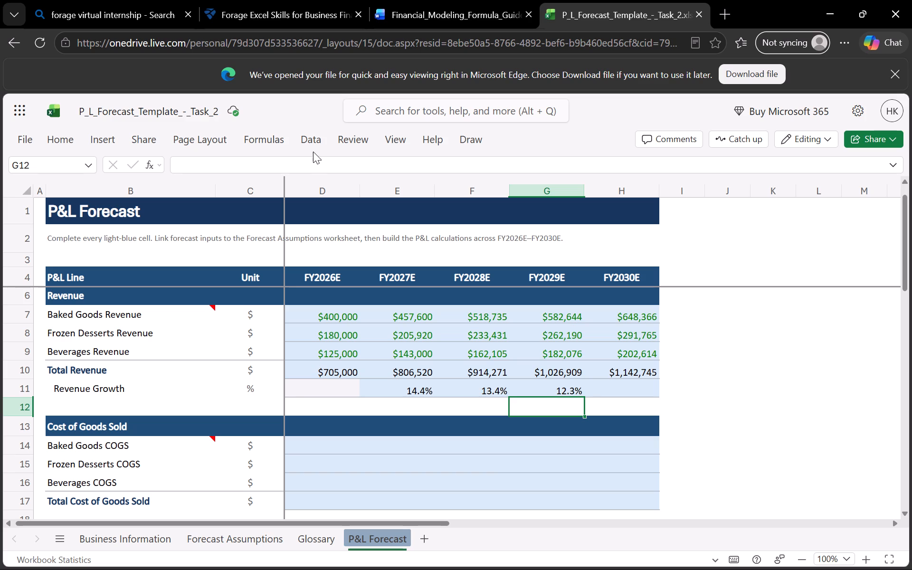
# Enter the FY2030E Revenue Growth formula =(H10/G10)-1 in H11.
pyautogui.click(607, 394)
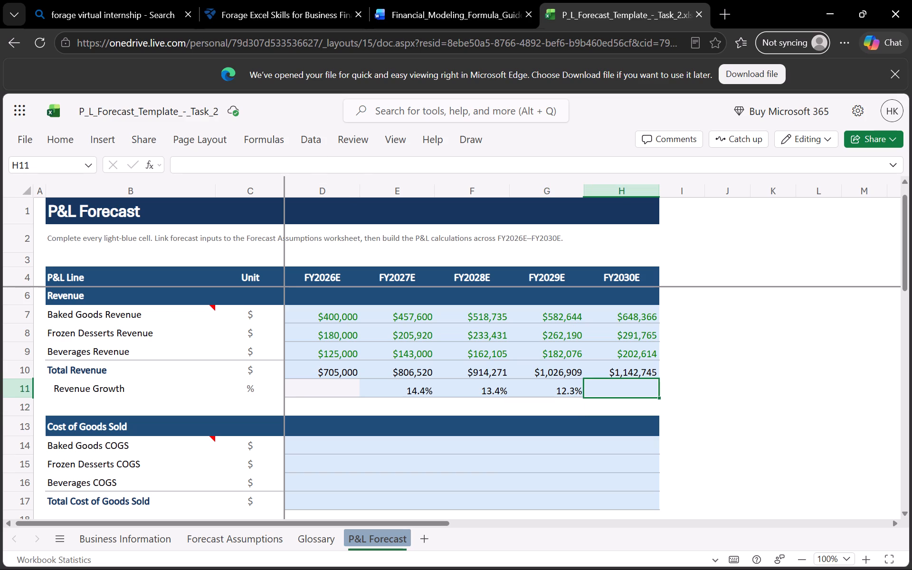
pyautogui.press('=')
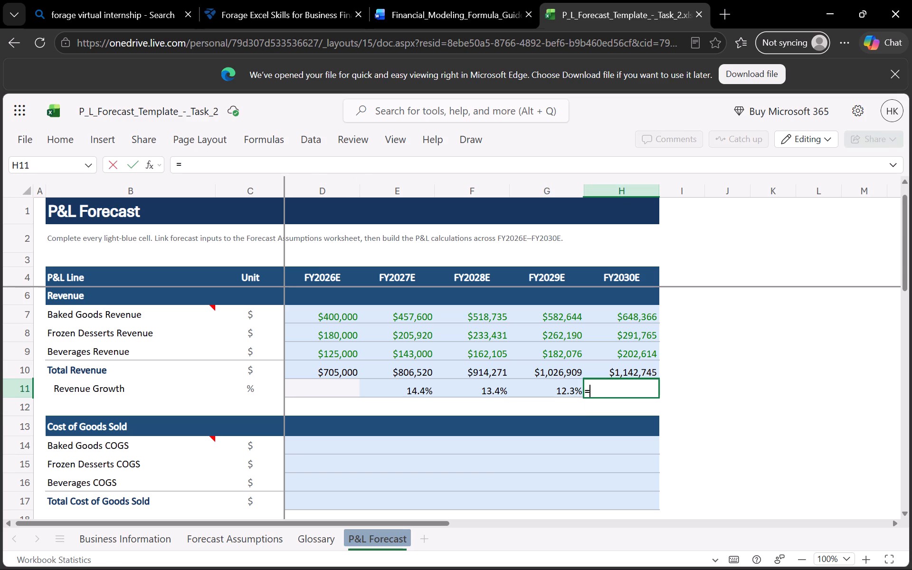
pyautogui.hotkey('shift', '(')
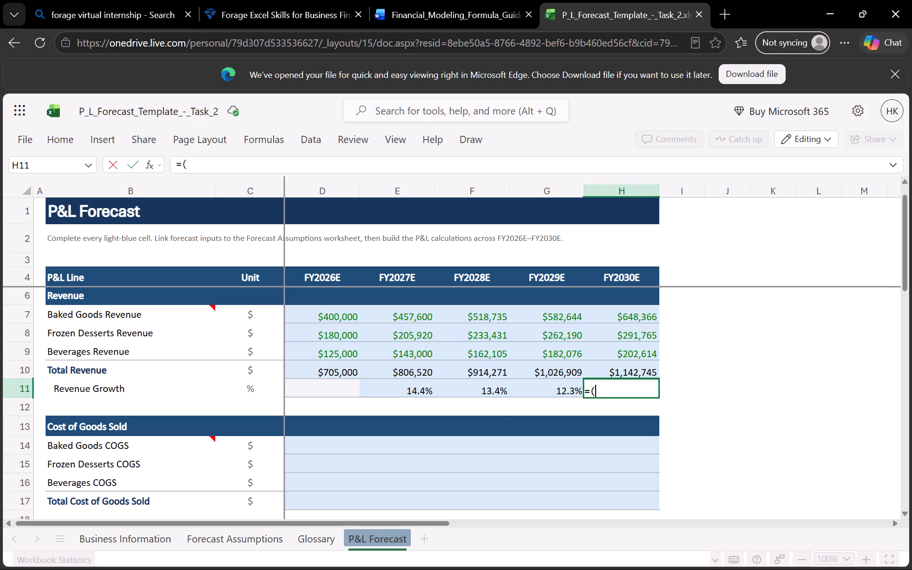
pyautogui.click(621, 376)
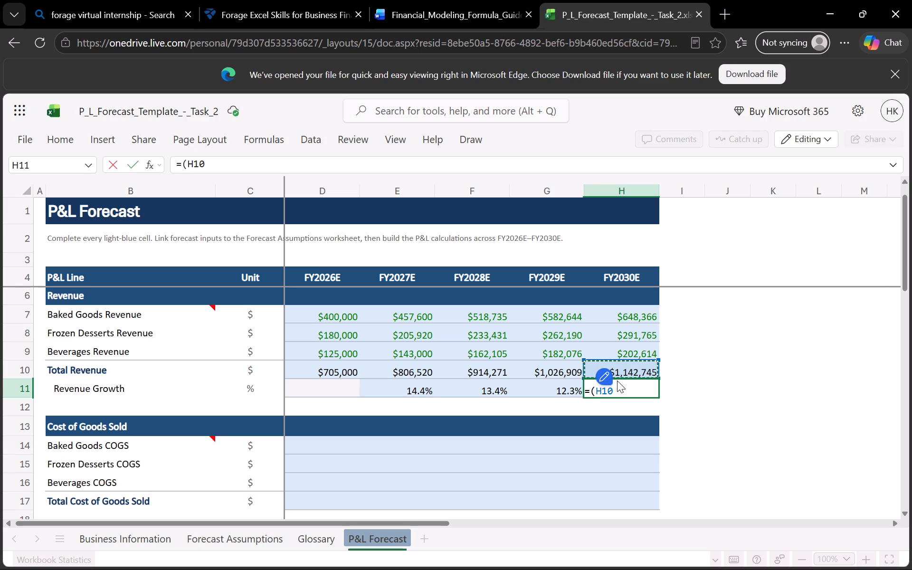
pyautogui.press('/')
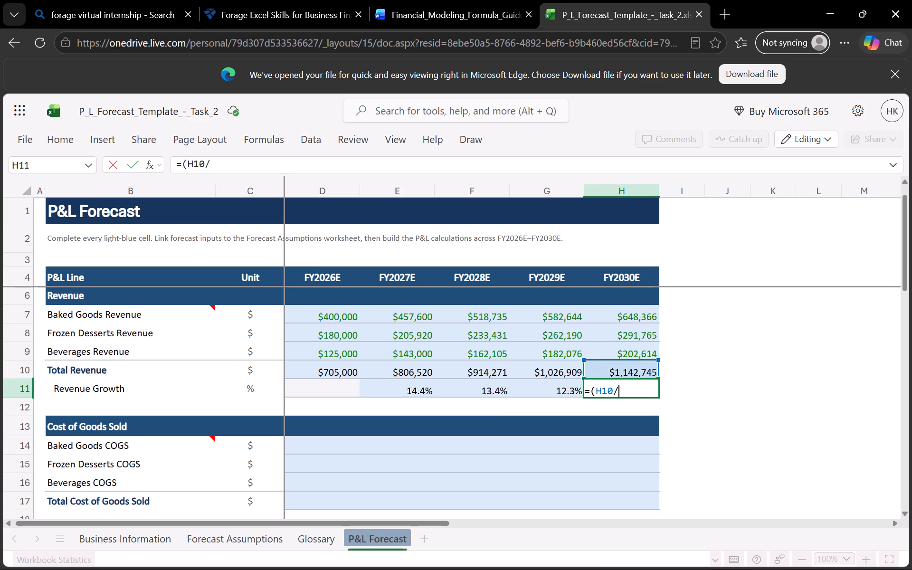
pyautogui.click(567, 366)
pyautogui.hotkey('shift', ')')
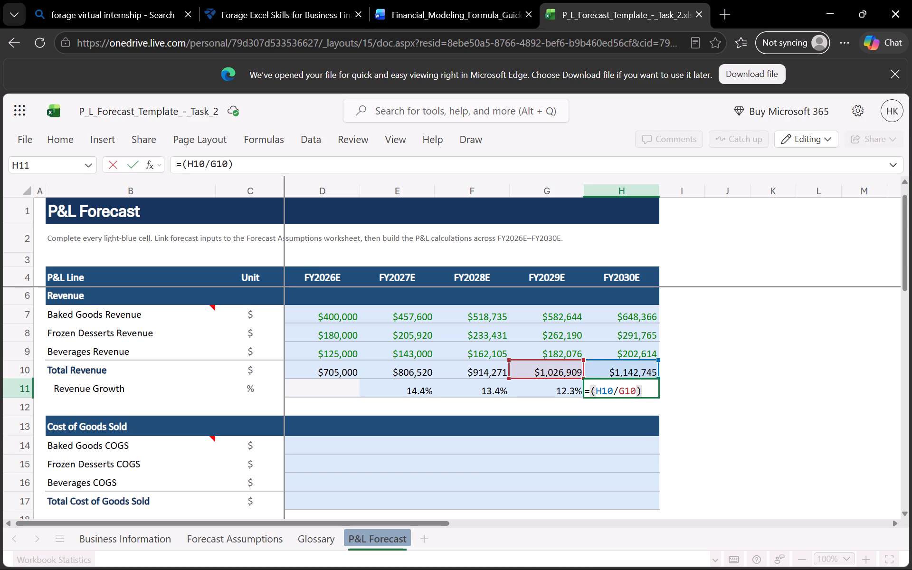
pyautogui.write('-1')
pyautogui.press('Return')
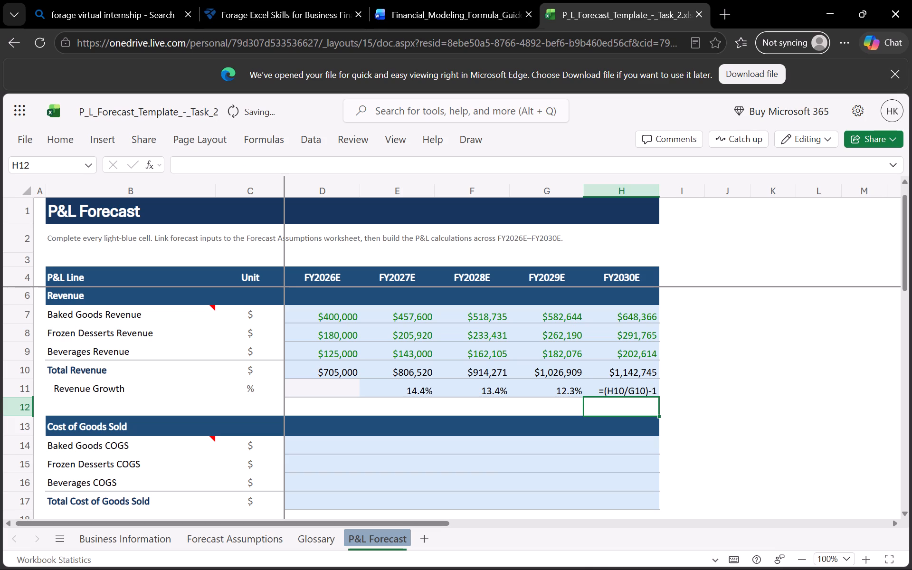
pyautogui.click(350, 396)
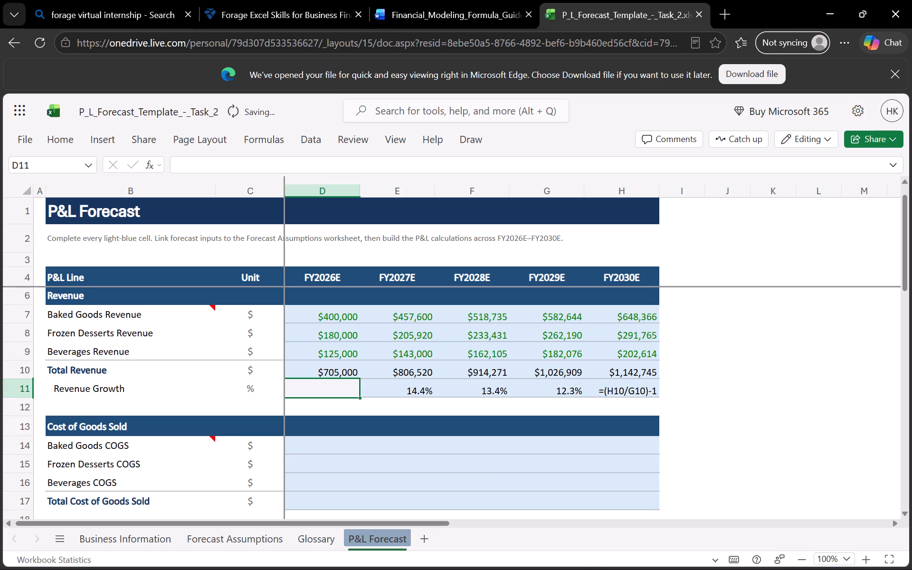
pyautogui.click(623, 390)
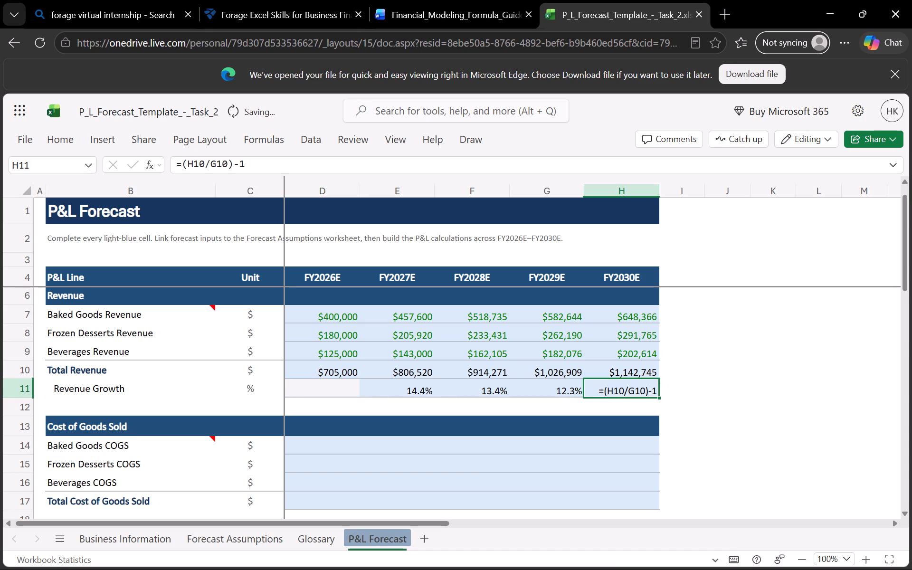
pyautogui.click(309, 171)
pyautogui.press('Return')
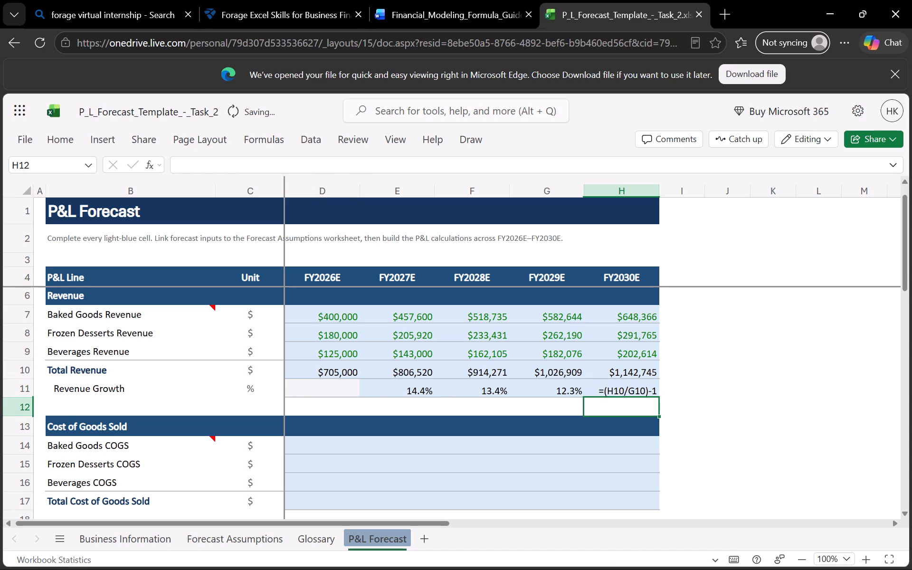
# Select the FY2026E Baked Goods COGS cell, D14, to start the Cost of Goods Sold section.
pyautogui.click(352, 447)
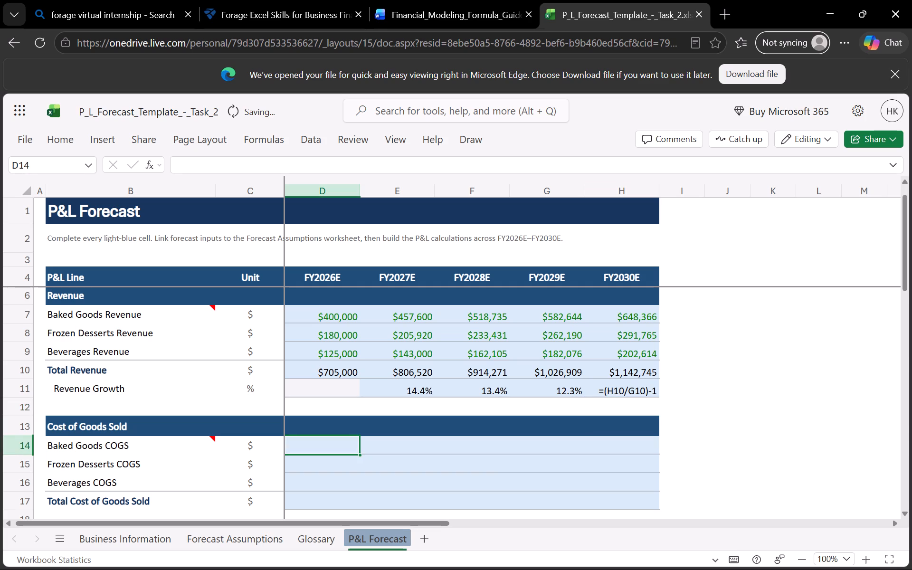
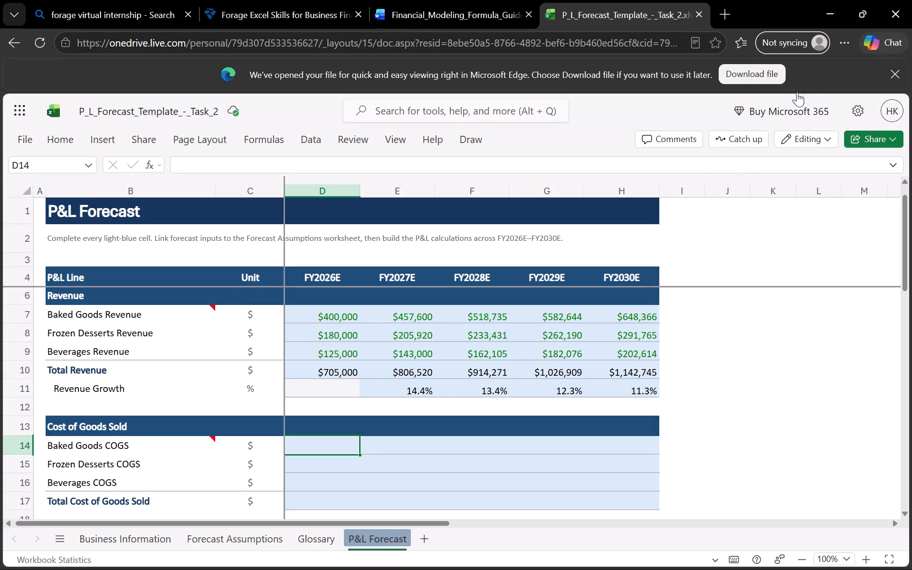
# Leave the workbook by minimizing the browser and launch the Kuro app from the desktop.
pyautogui.click(827, 11)
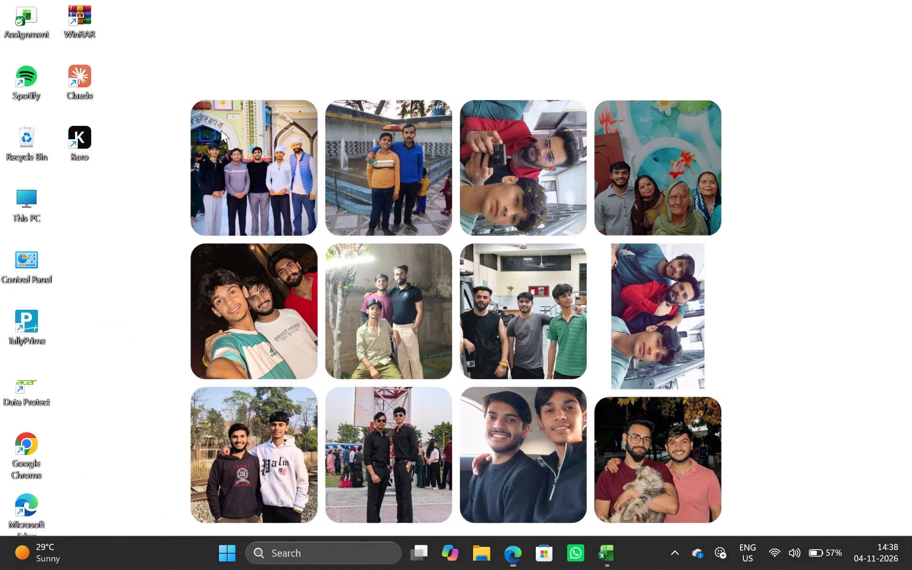
pyautogui.click(90, 139)
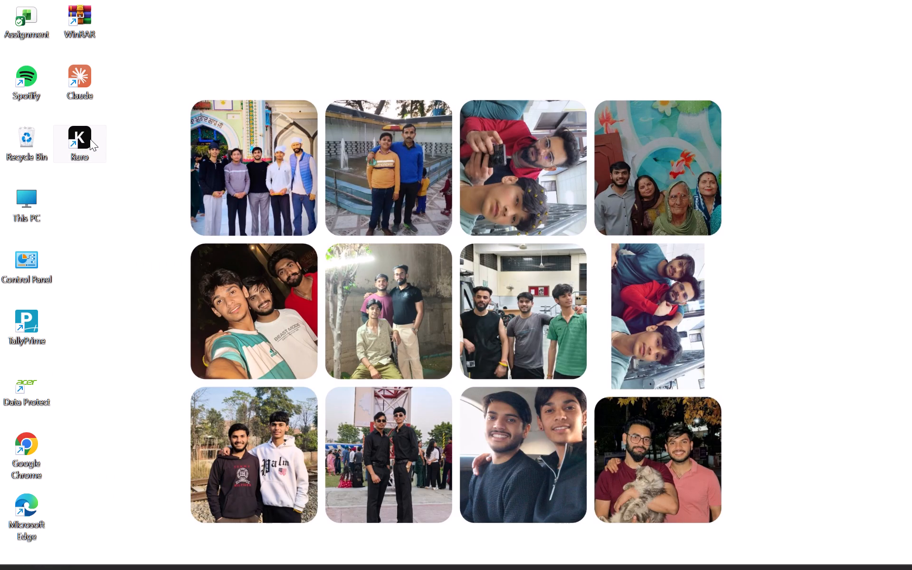
pyautogui.doubleClick(90, 139)
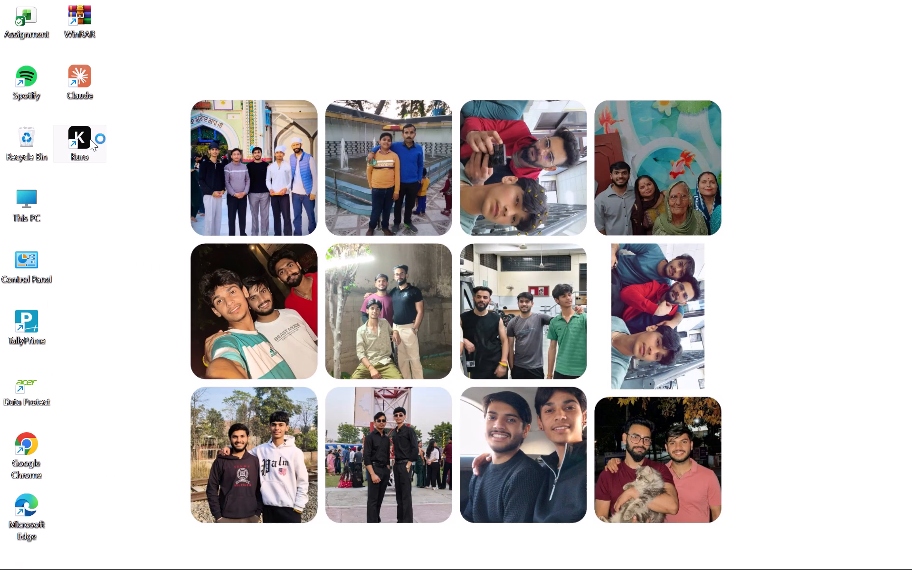